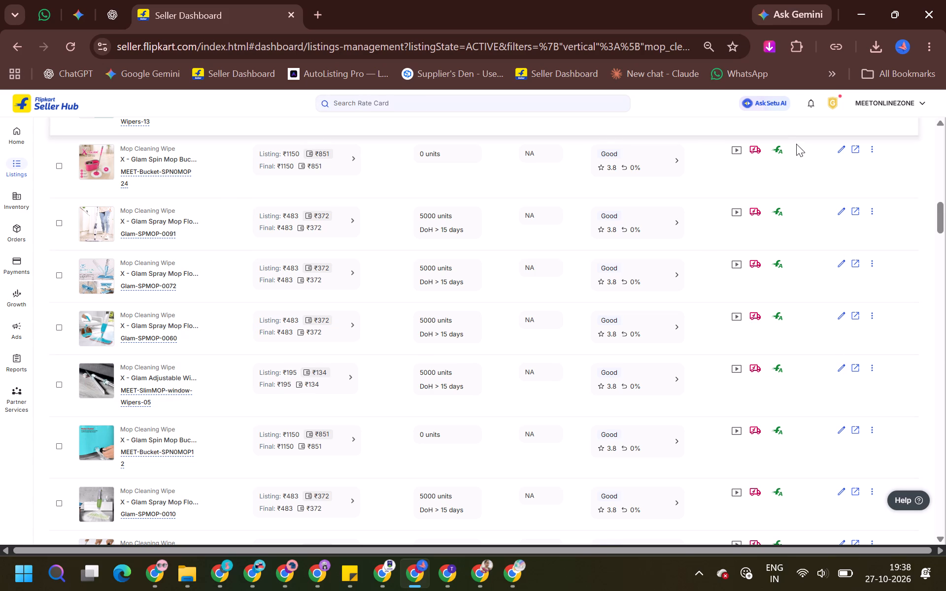
Review the active Mop Cleaning Wipe listings, checking each one's price, settlement, stock, returns and quality rating.
scroll(242, 325, down, 2)
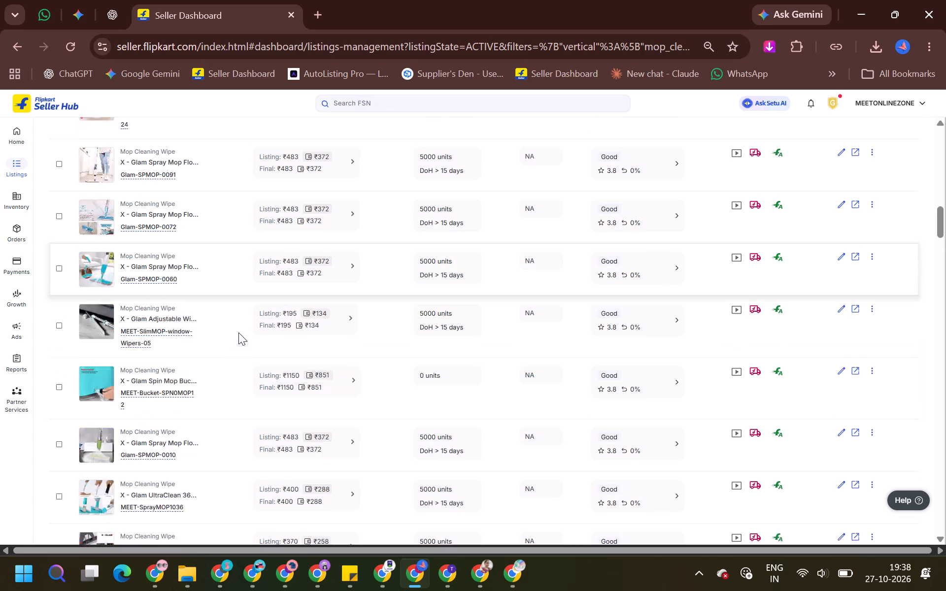
scroll(231, 359, down, 2)
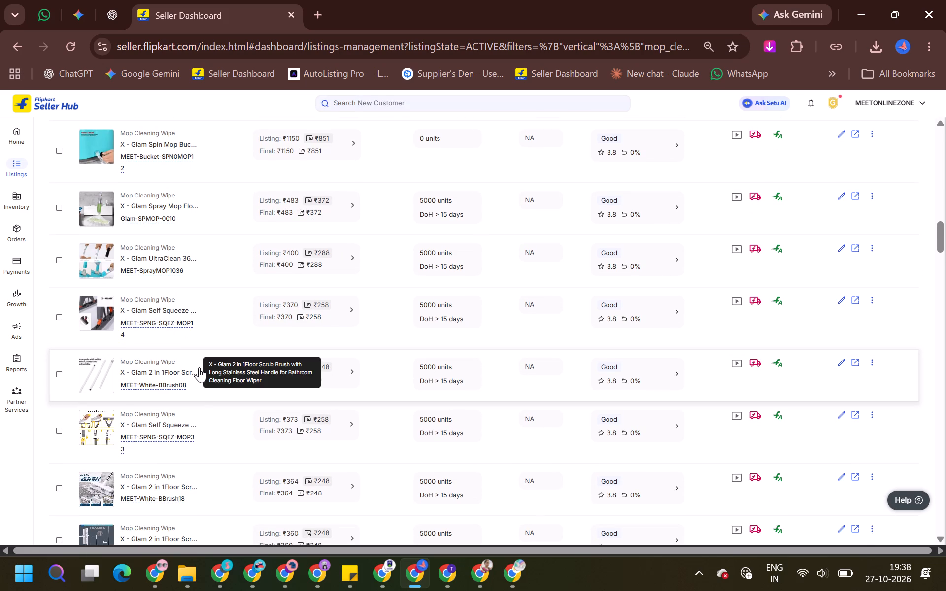
scroll(200, 376, down, 1)
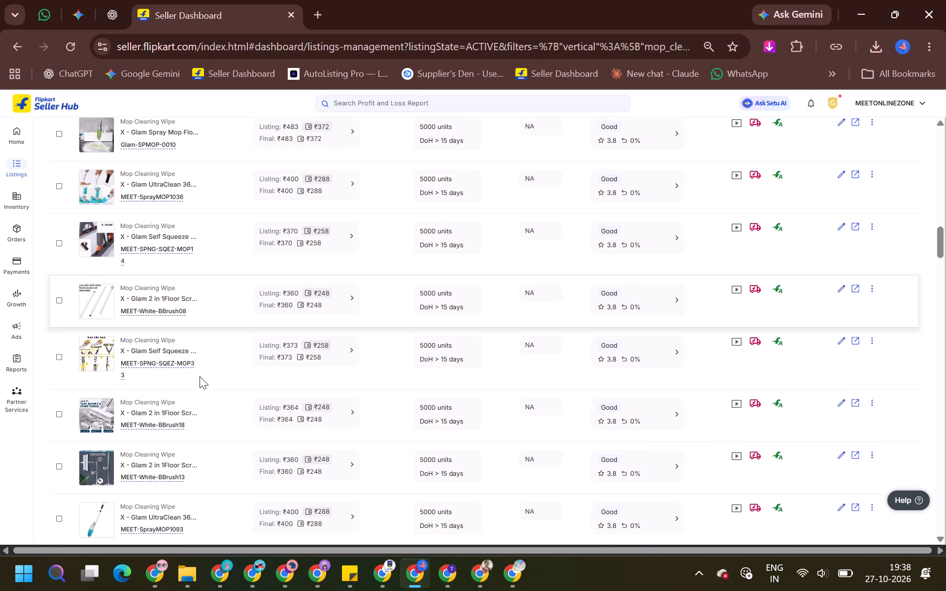
scroll(200, 376, down, 3)
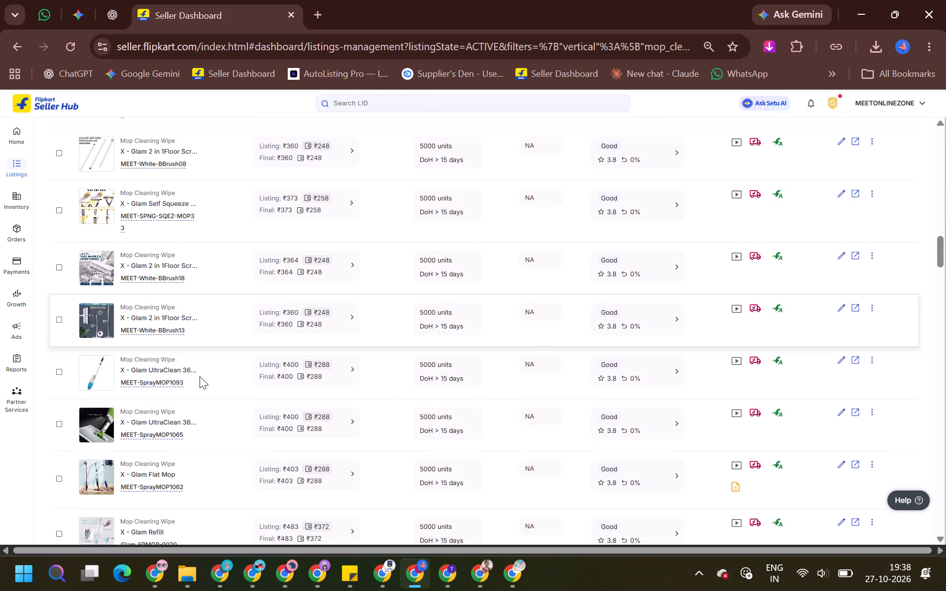
scroll(200, 376, down, 2)
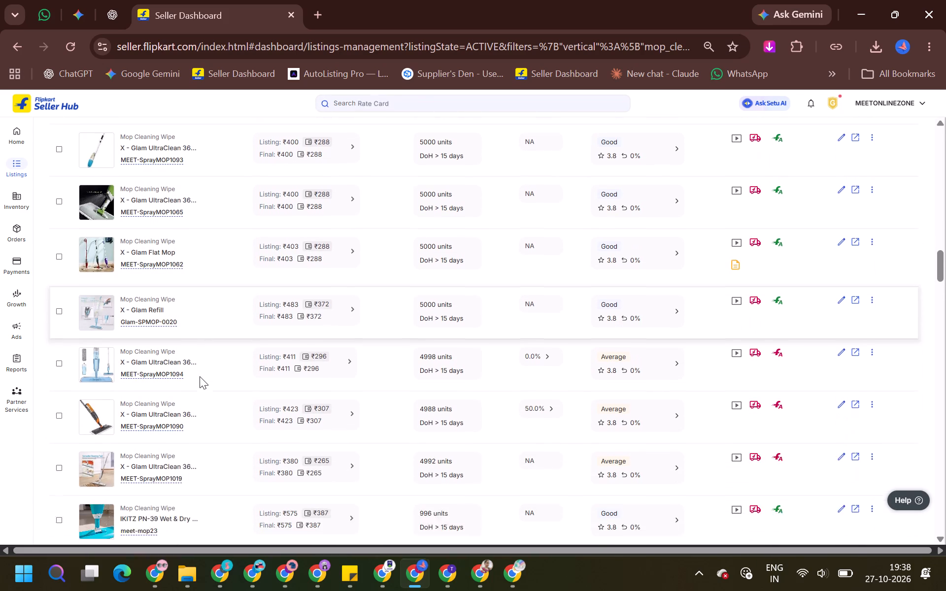
scroll(200, 376, down, 4)
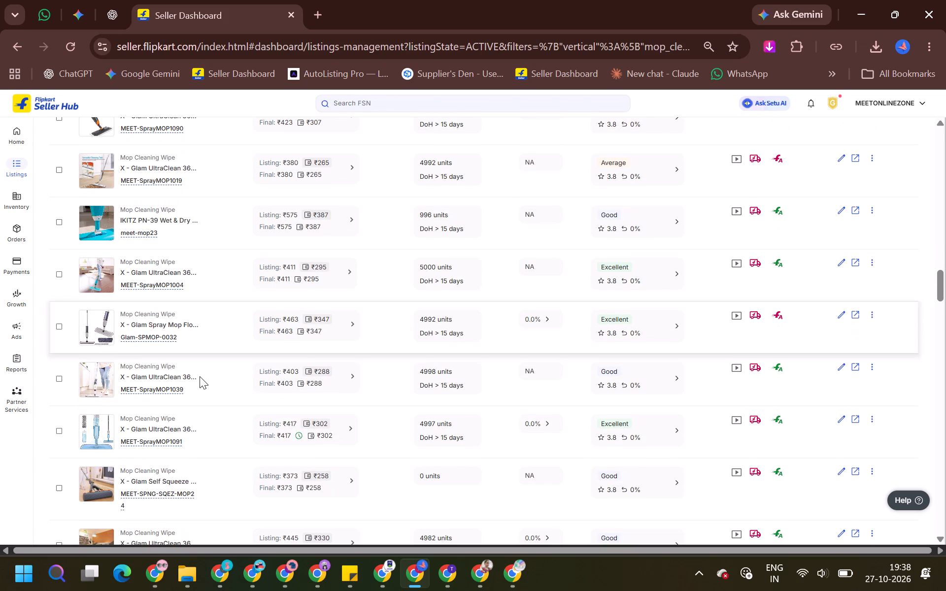
scroll(190, 401, down, 1)
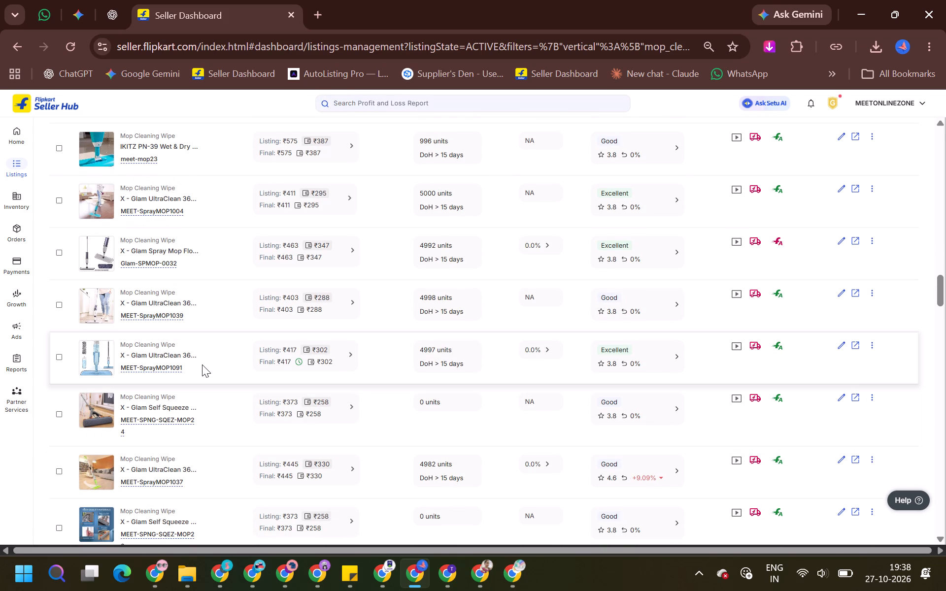
scroll(202, 364, down, 1)
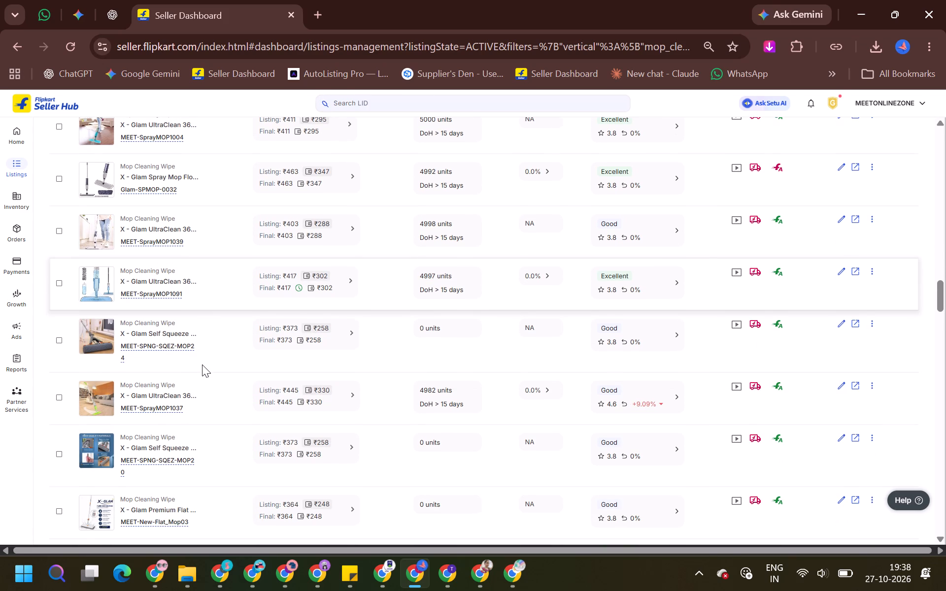
scroll(202, 364, down, 3)
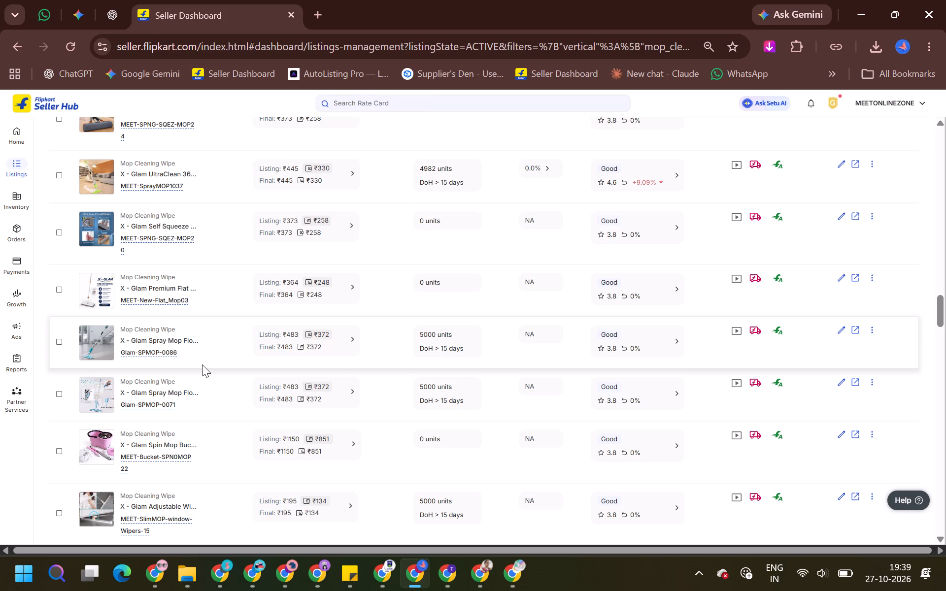
scroll(203, 365, down, 1)
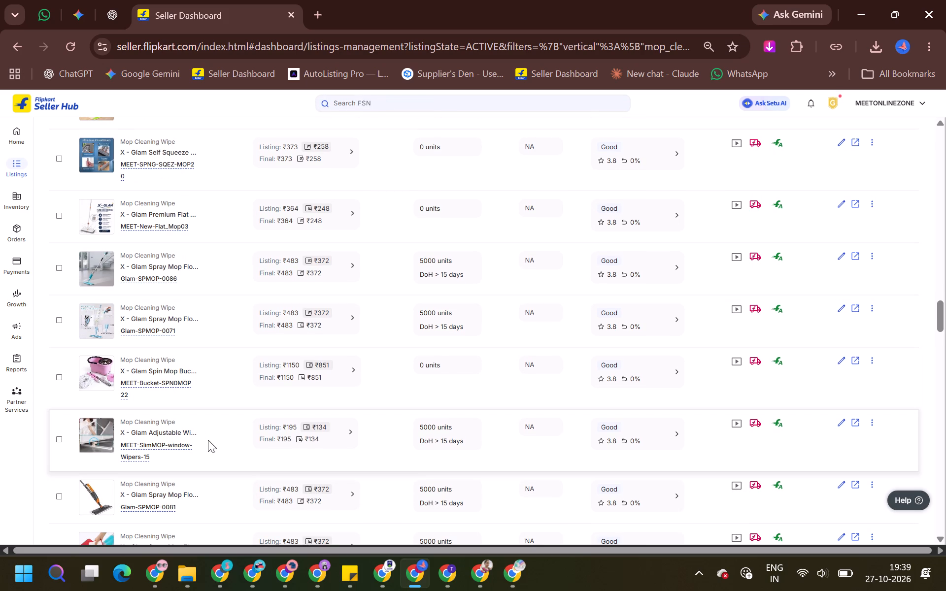
scroll(187, 441, down, 1)
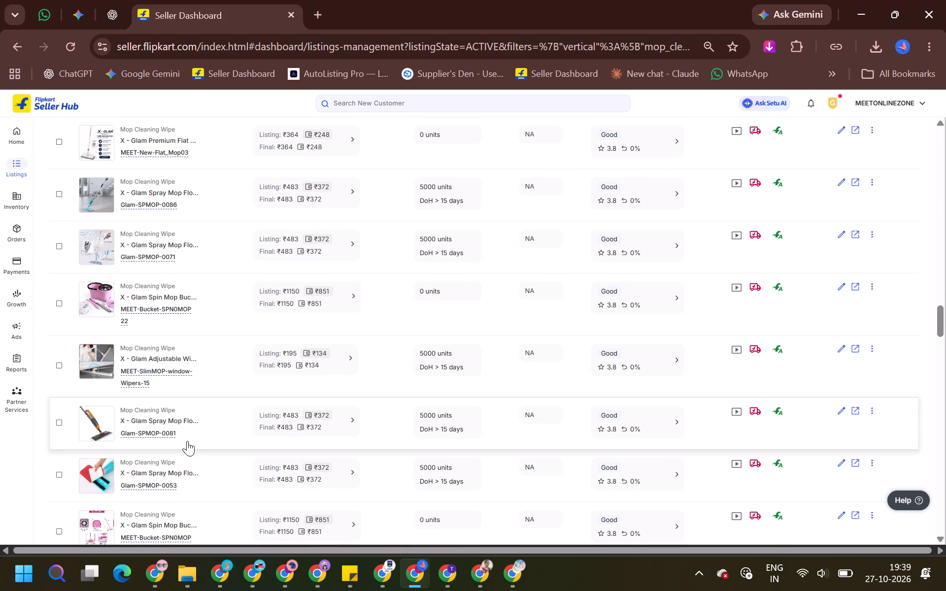
scroll(194, 382, down, 1)
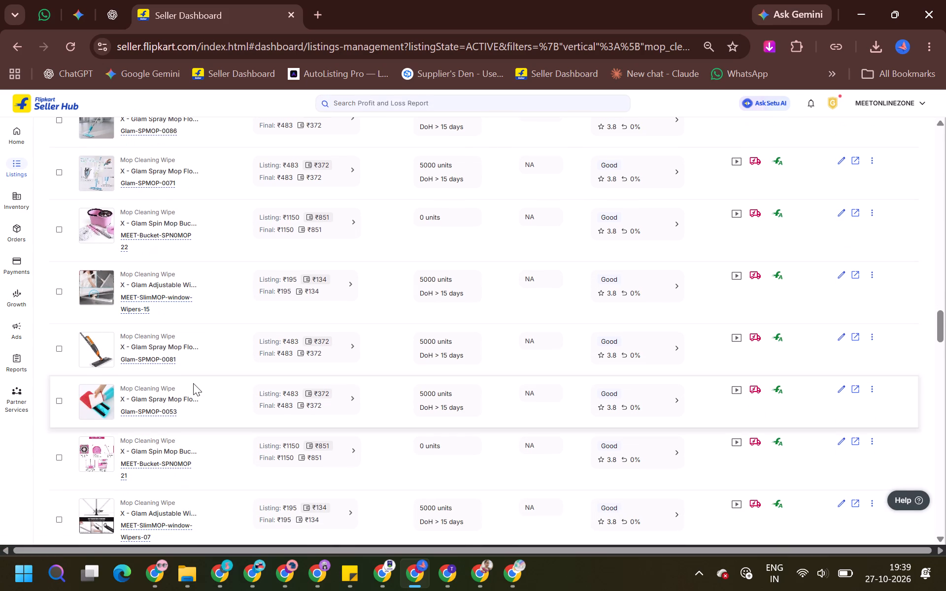
scroll(193, 383, down, 3)
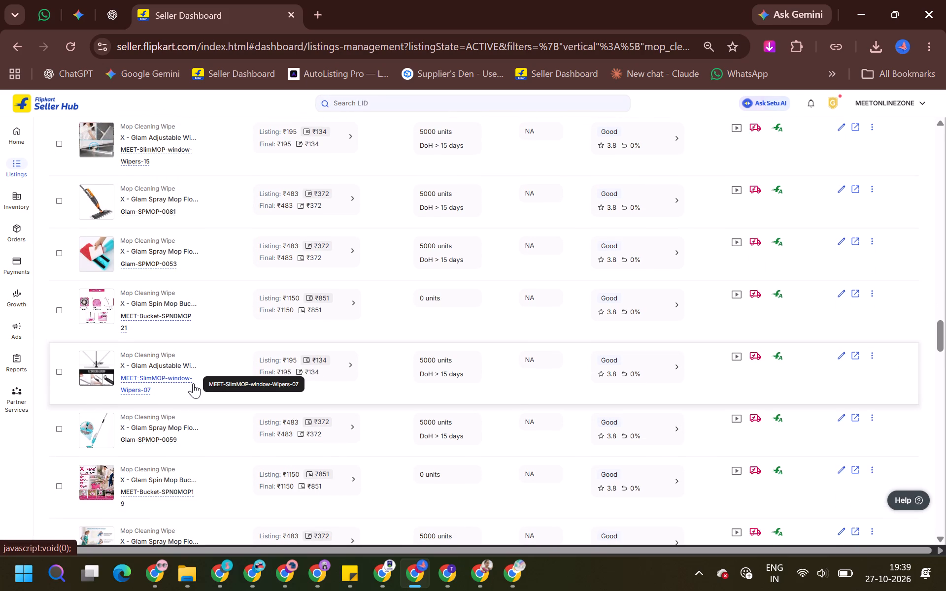
scroll(193, 383, down, 1)
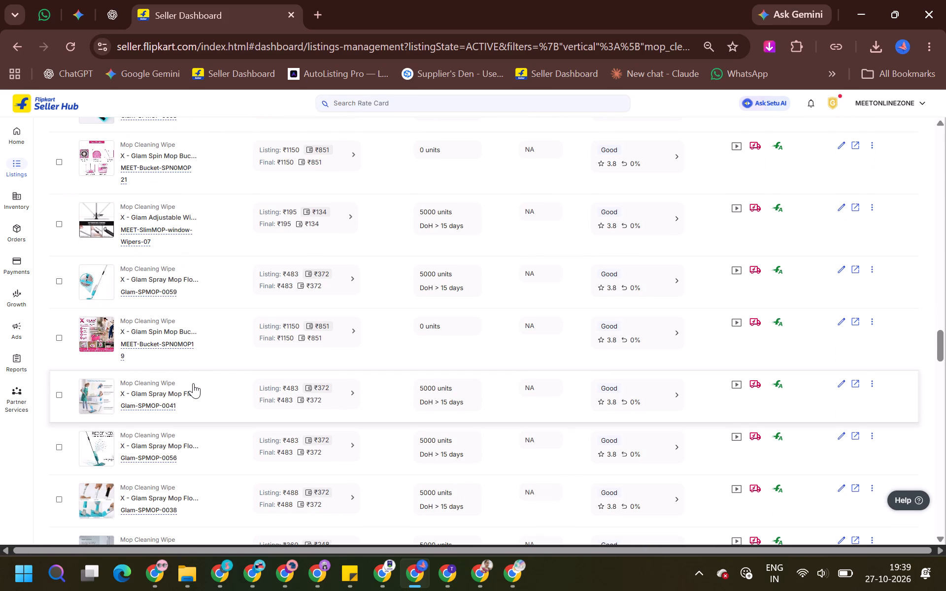
scroll(193, 383, down, 1)
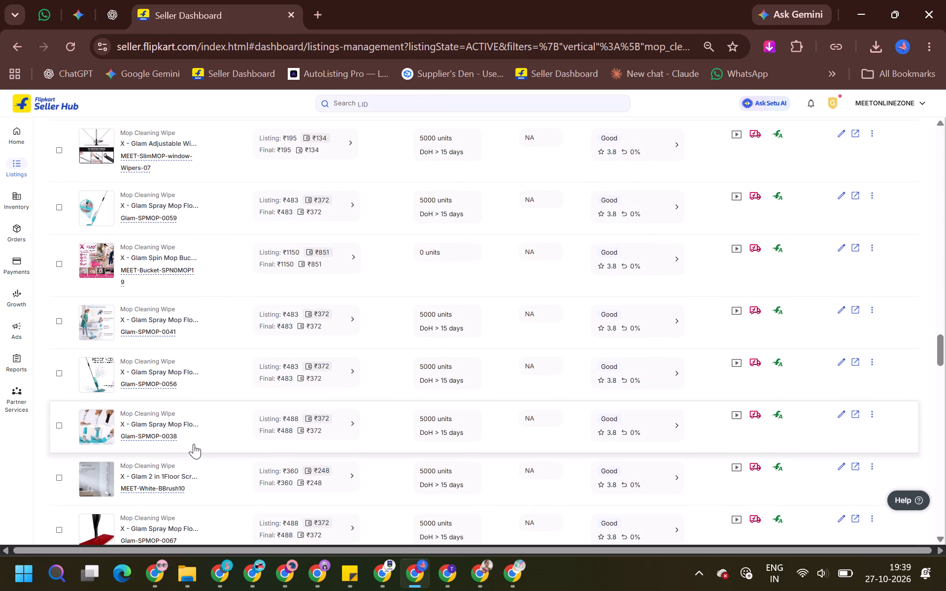
scroll(194, 444, down, 3)
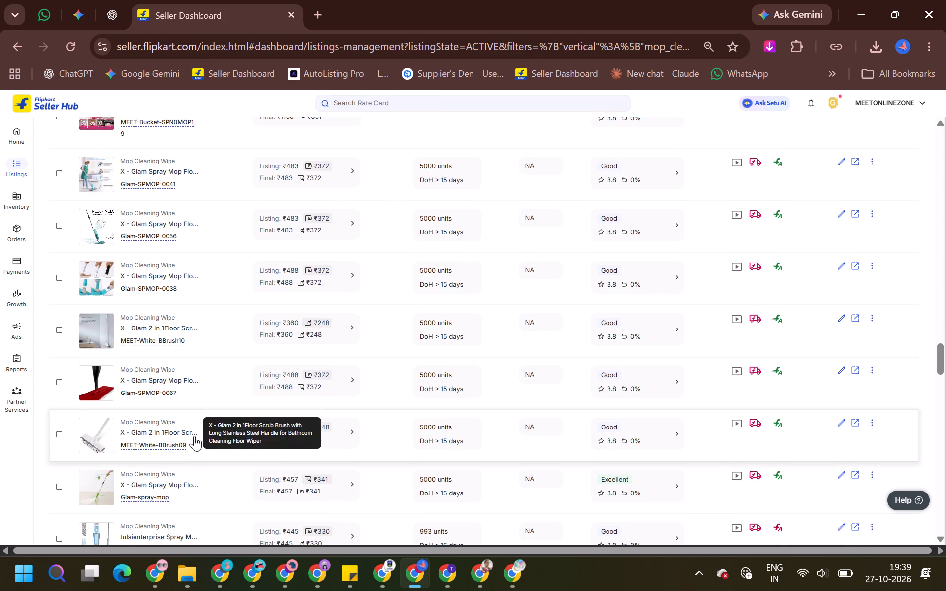
scroll(194, 436, down, 2)
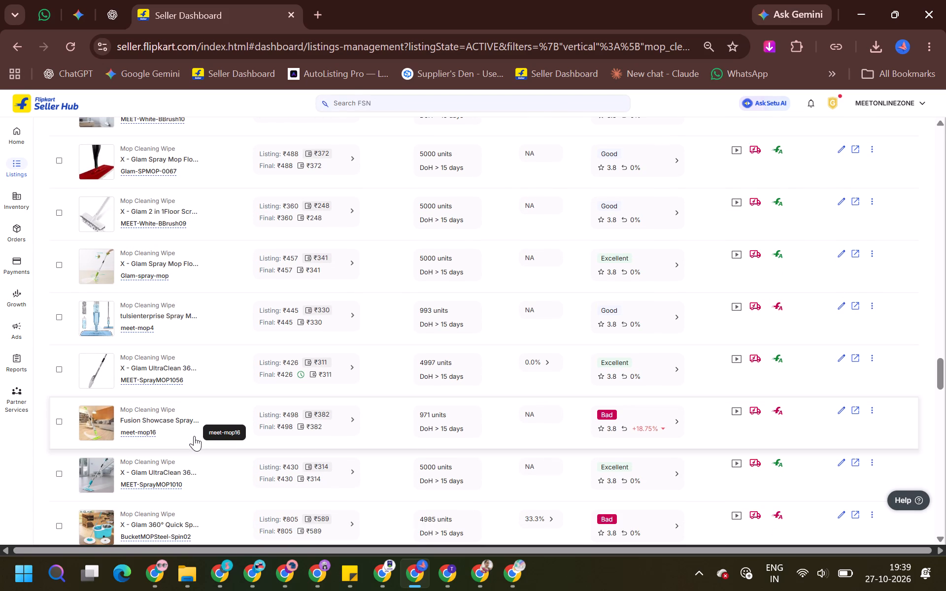
scroll(194, 436, down, 3)
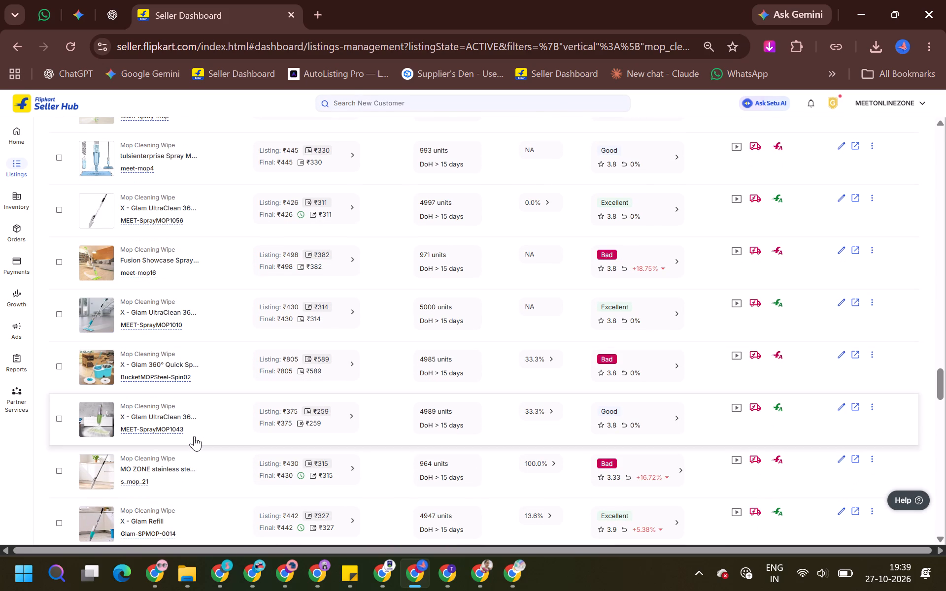
scroll(194, 436, down, 1)
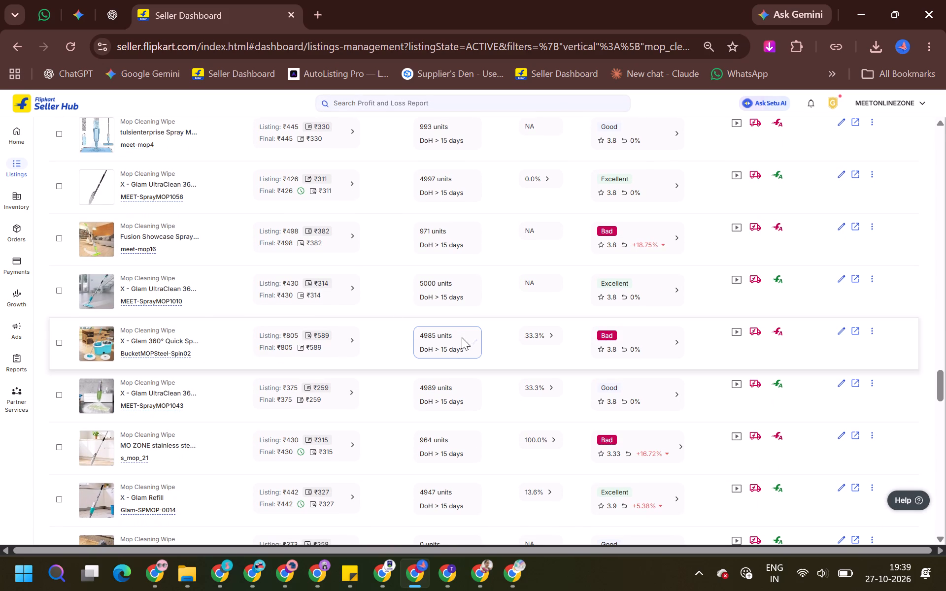
Set the stock of the BucketMOPSteel-Spin02 listing to 0 and apply it.
click(472, 343)
click(505, 305)
double_click(507, 311)
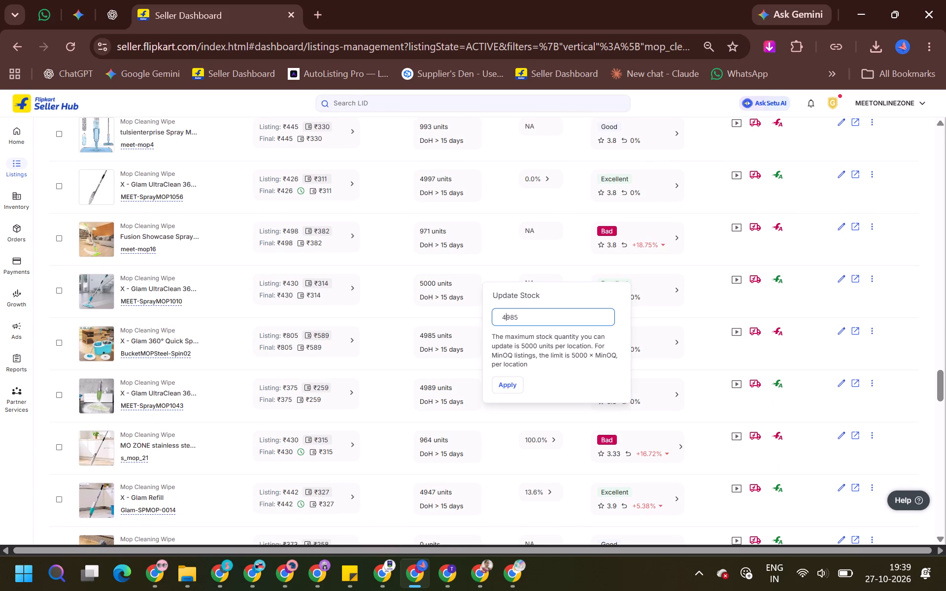
key(0)
key(Return)
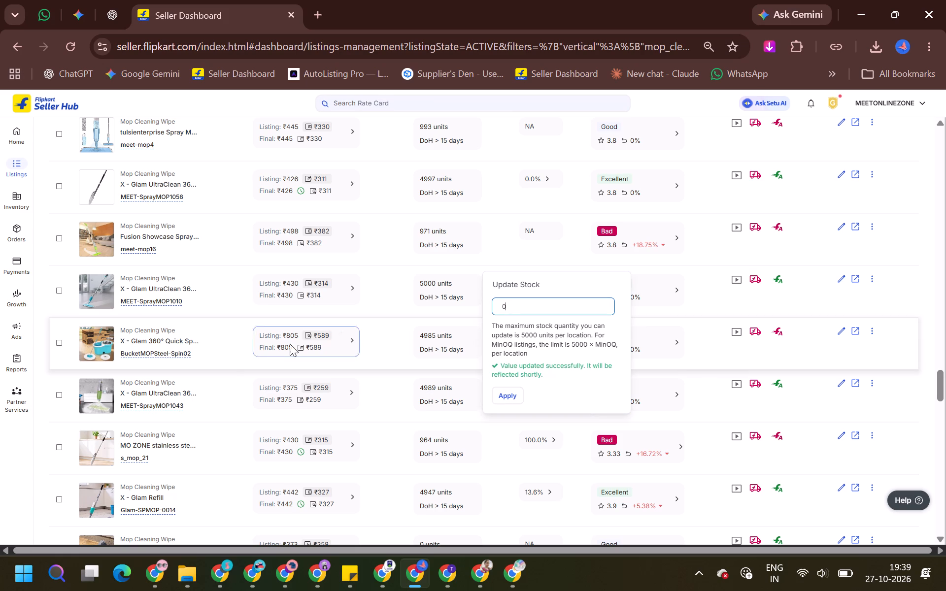
Set the bank settlement of the Meet_MopStick-002 listing to ₹199 and apply it.
scroll(230, 364, down, 5)
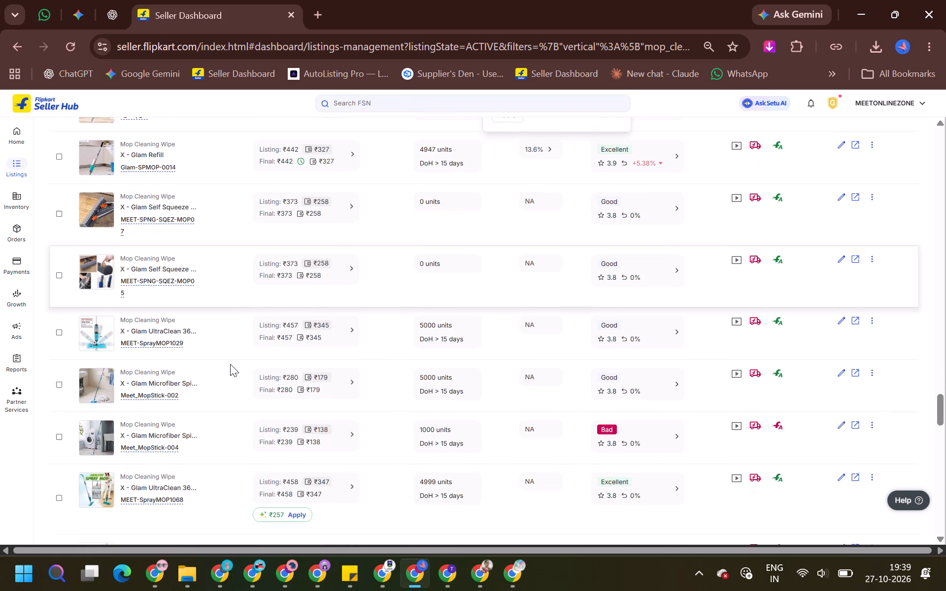
scroll(230, 364, down, 2)
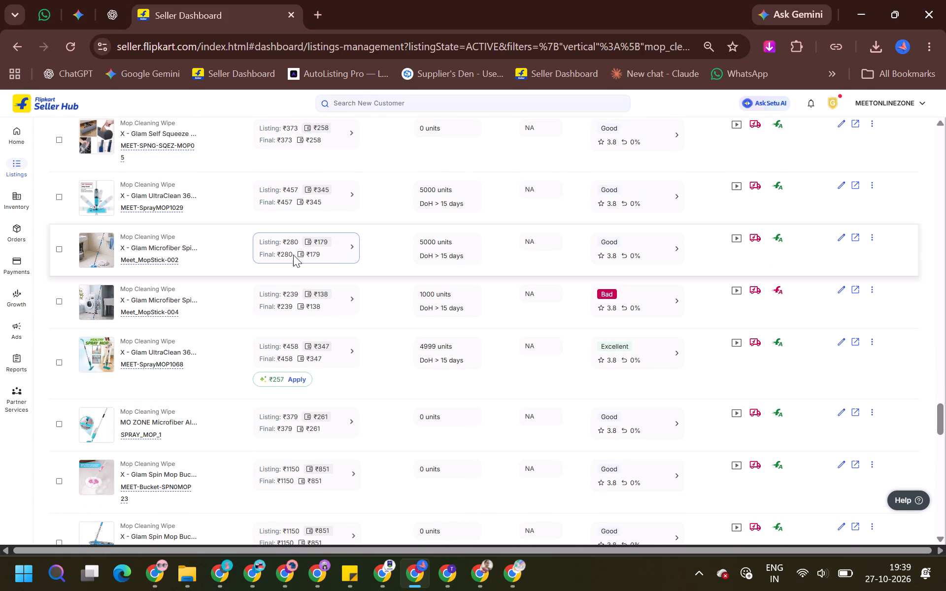
click(338, 243)
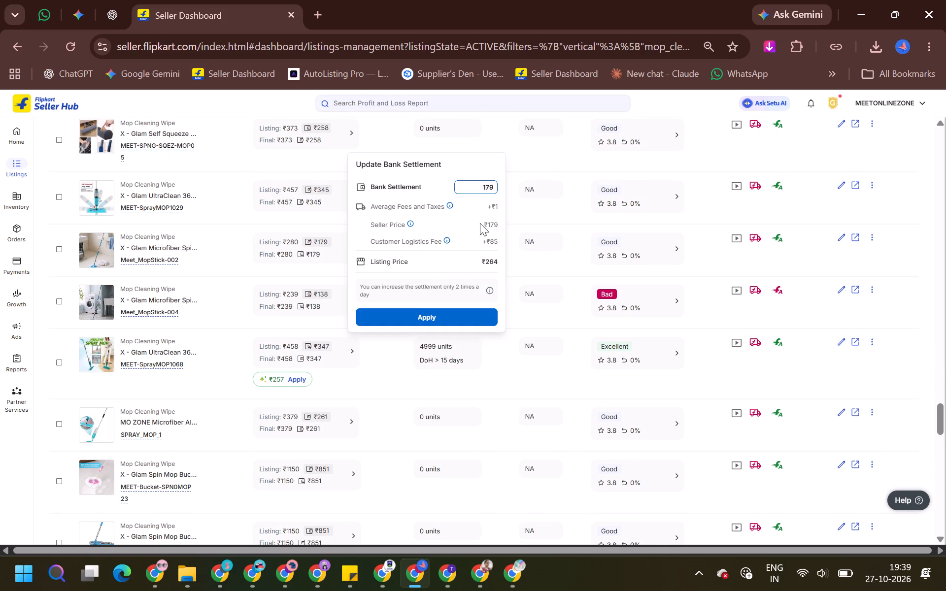
key(BackSpace)
key(BackSpace)
key(0)
key(BackSpace)
text(99)
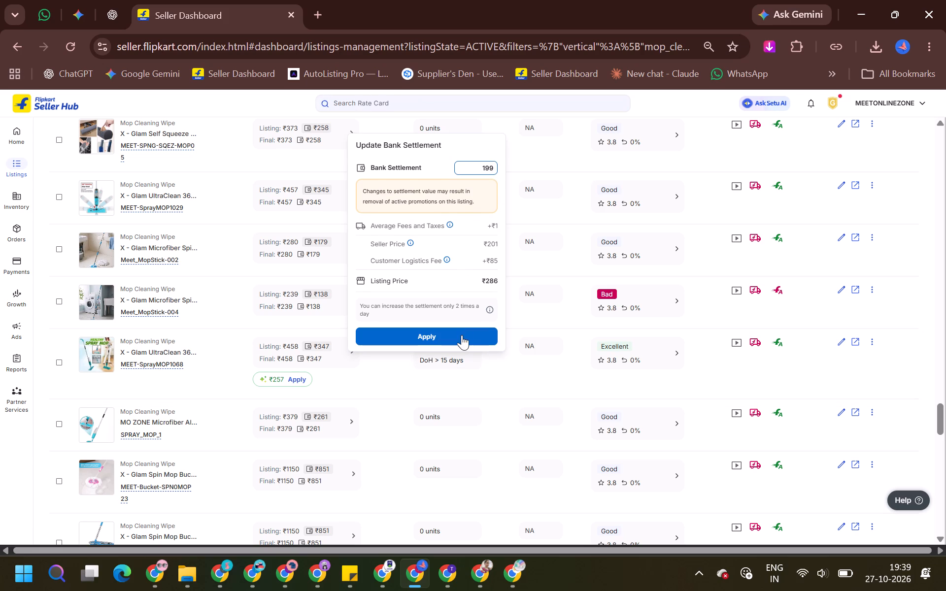
click(462, 335)
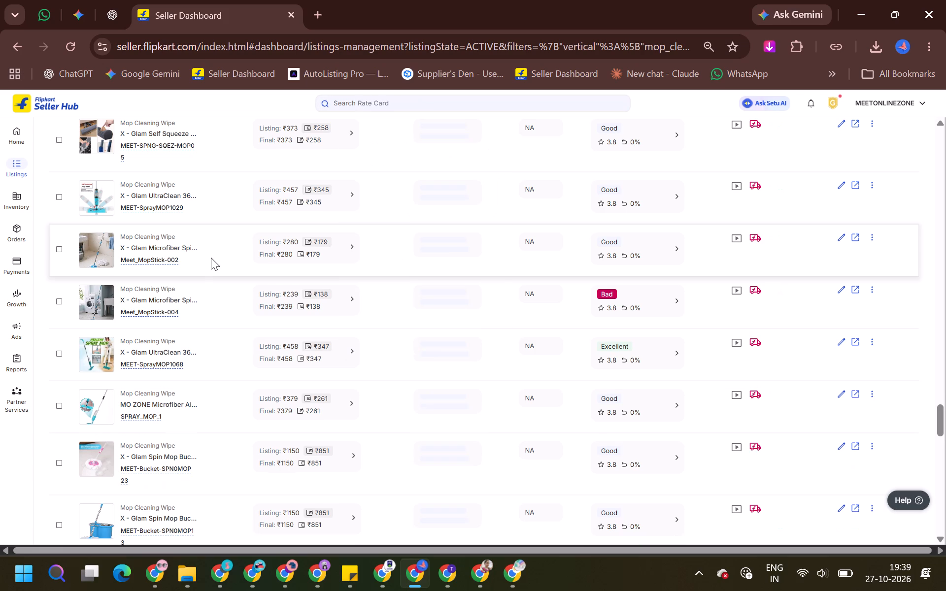
Select the SKU text Meet_MopStick-002 in its listing row.
drag(212, 264, 122, 263)
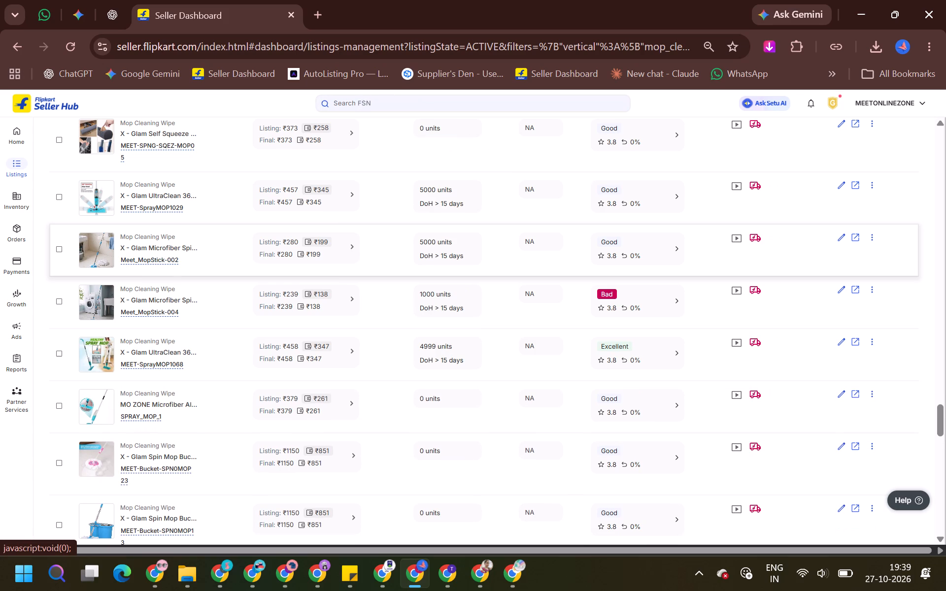
drag(122, 263, 121, 262)
drag(204, 263, 142, 263)
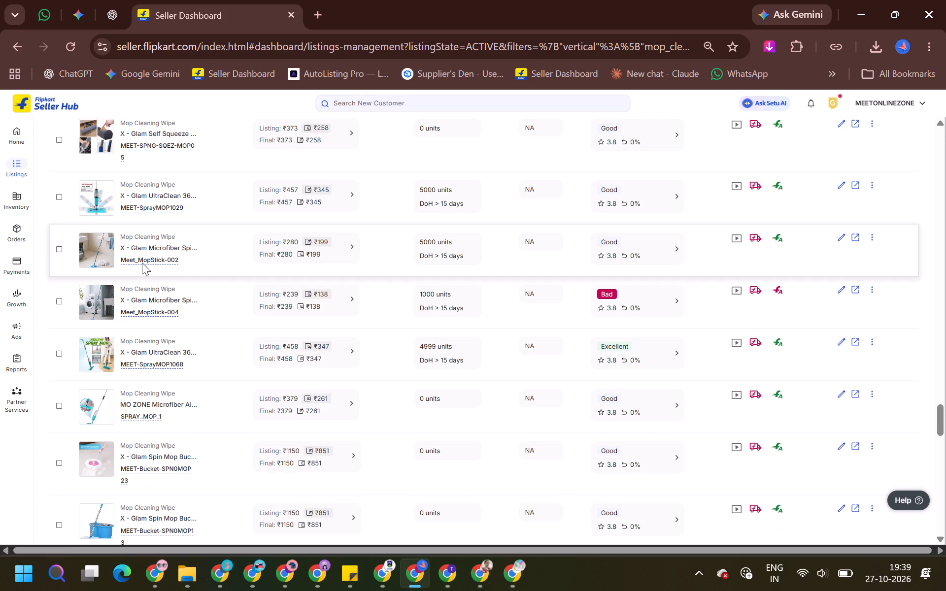
drag(142, 263, 120, 263)
drag(120, 262, 187, 262)
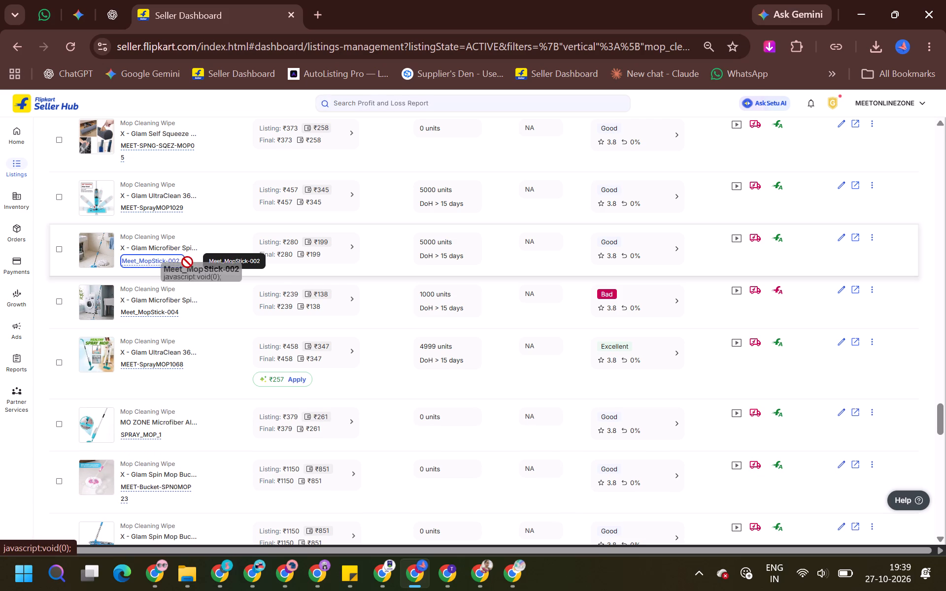
drag(187, 262, 189, 262)
drag(193, 259, 117, 260)
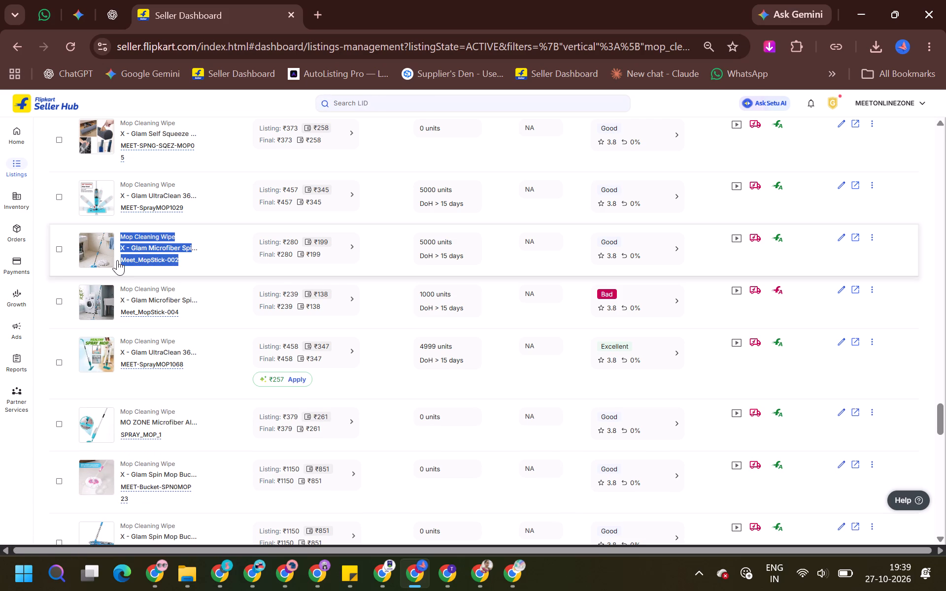
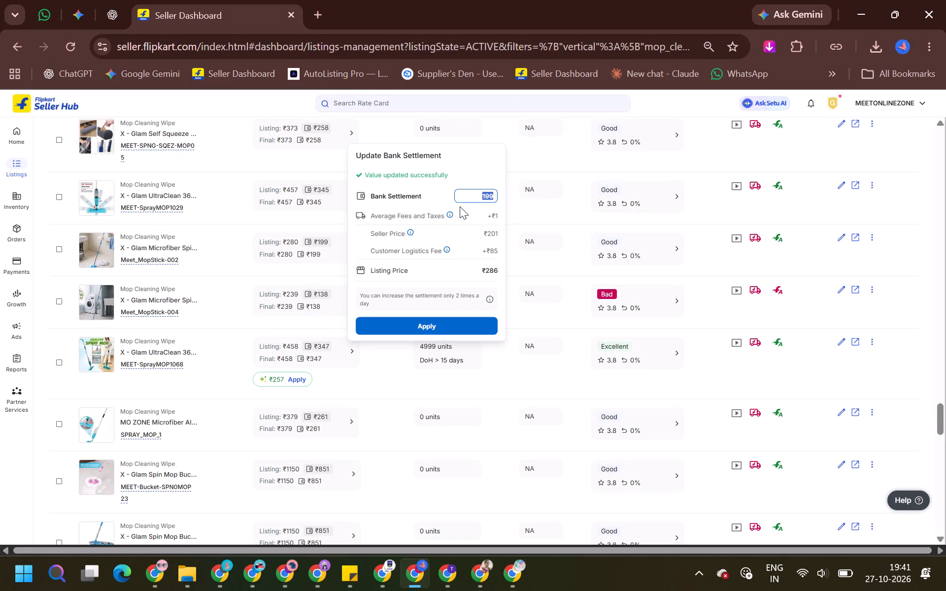
Set the bank settlement of the Meet_MopStick-002 listing to ₹209 and apply it.
text(209)
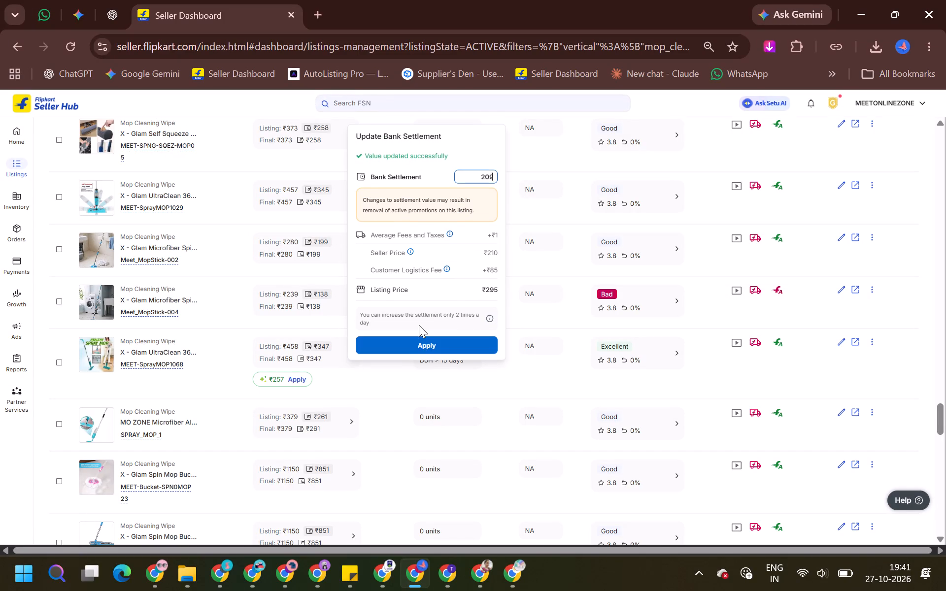
click(428, 348)
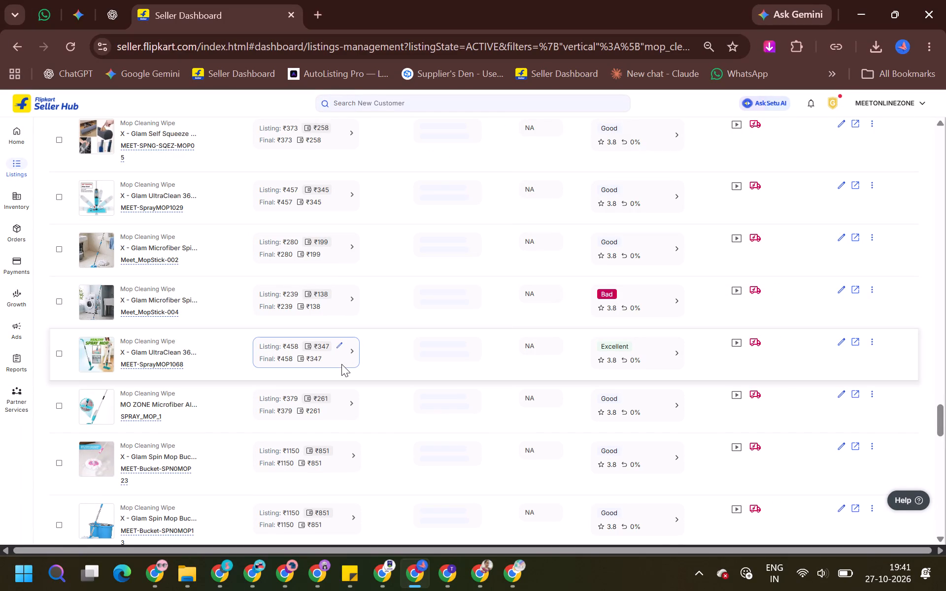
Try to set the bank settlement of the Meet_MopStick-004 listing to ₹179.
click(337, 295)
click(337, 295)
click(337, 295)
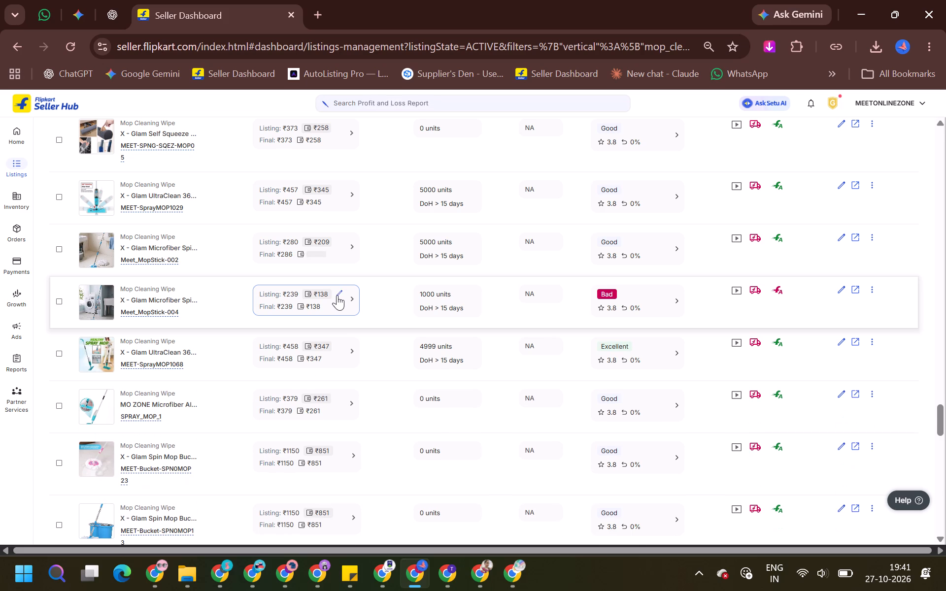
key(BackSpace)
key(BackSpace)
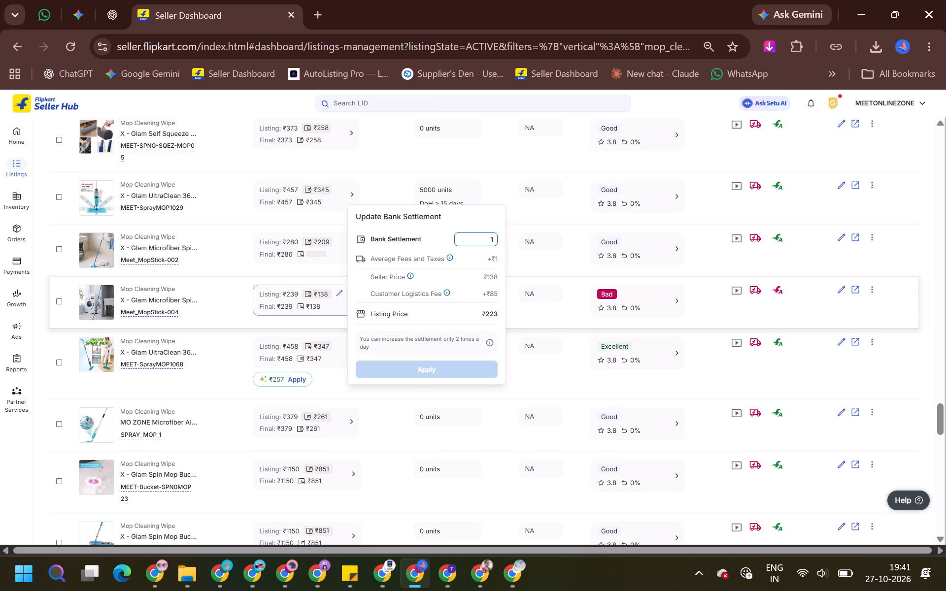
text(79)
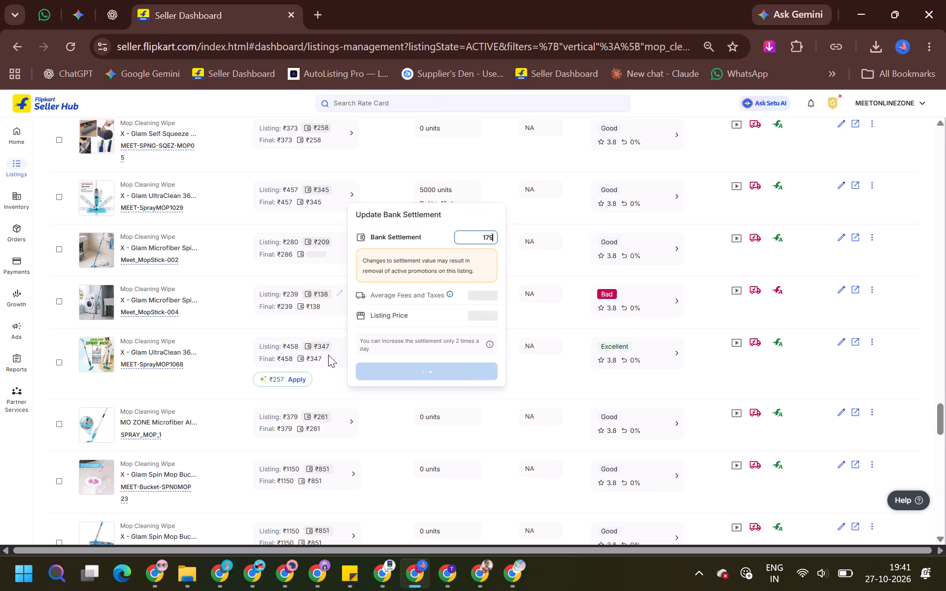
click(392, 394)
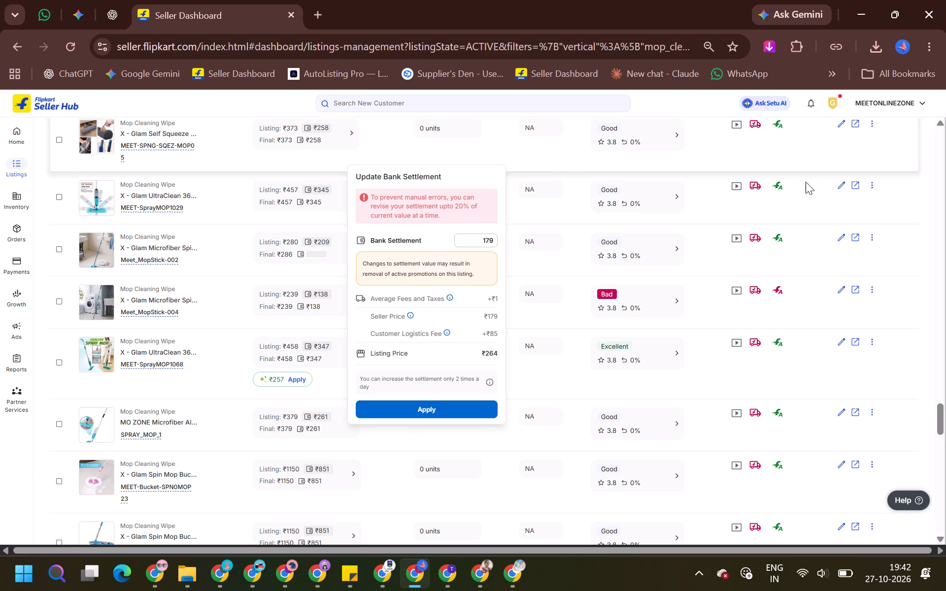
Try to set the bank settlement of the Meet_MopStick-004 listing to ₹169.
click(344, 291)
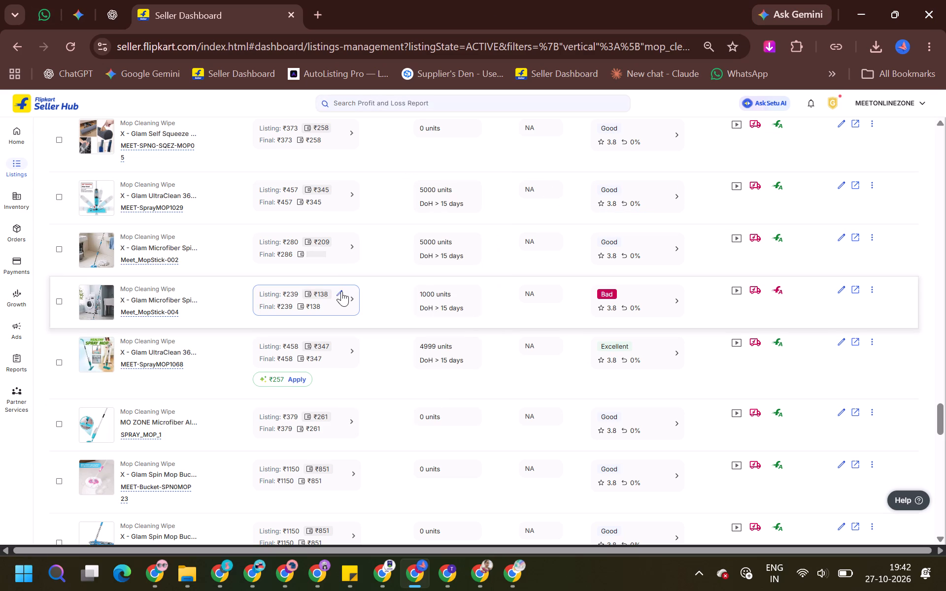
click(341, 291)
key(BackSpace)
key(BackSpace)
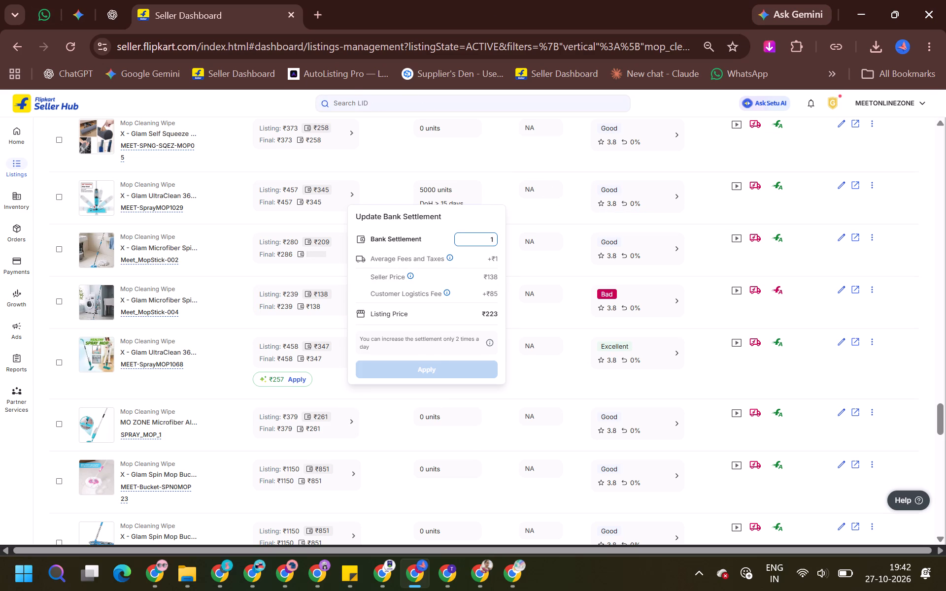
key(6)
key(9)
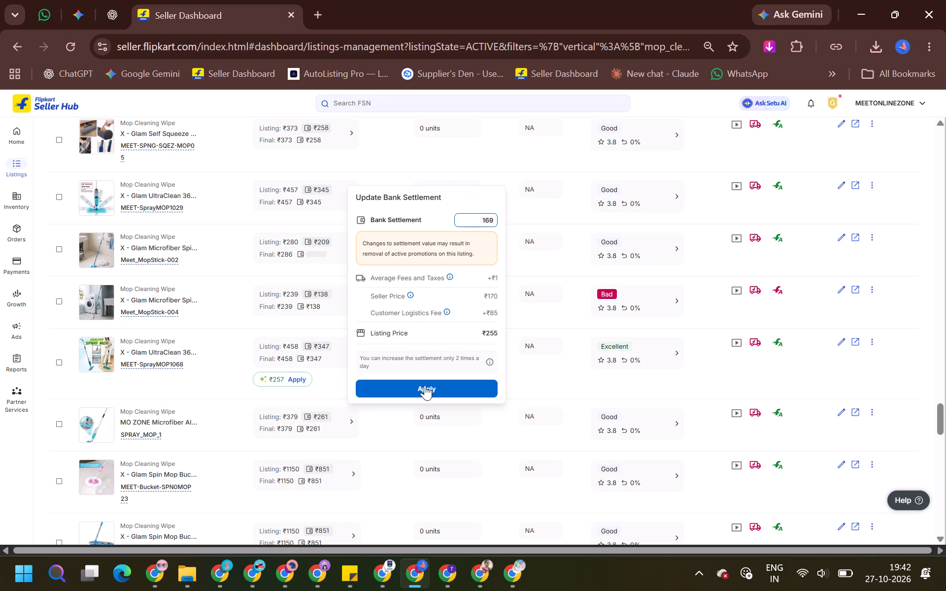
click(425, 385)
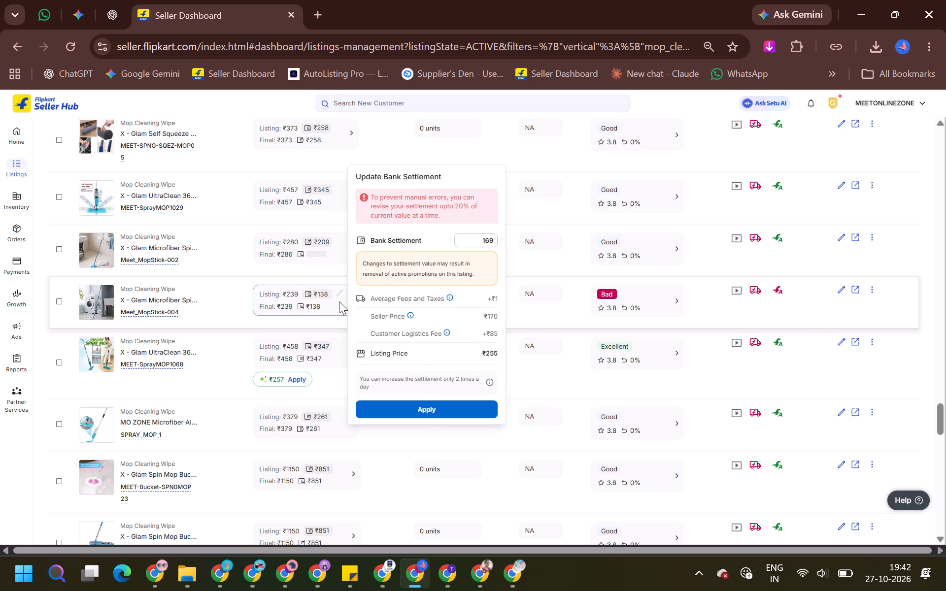
Set the bank settlement of the Meet_MopStick-004 listing to ₹159 and apply it.
click(339, 301)
click(338, 292)
key(BackSpace)
key(BackSpace)
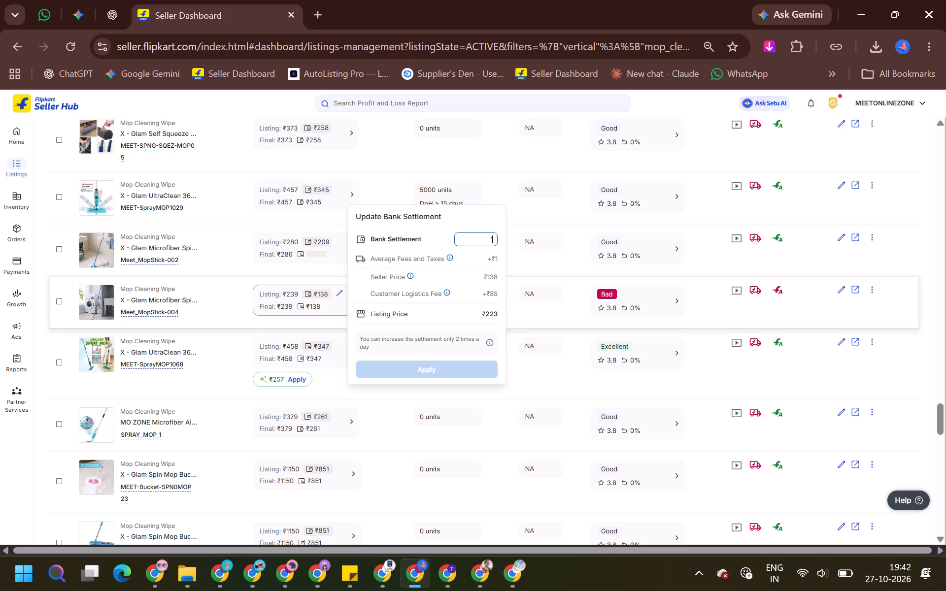
text(59)
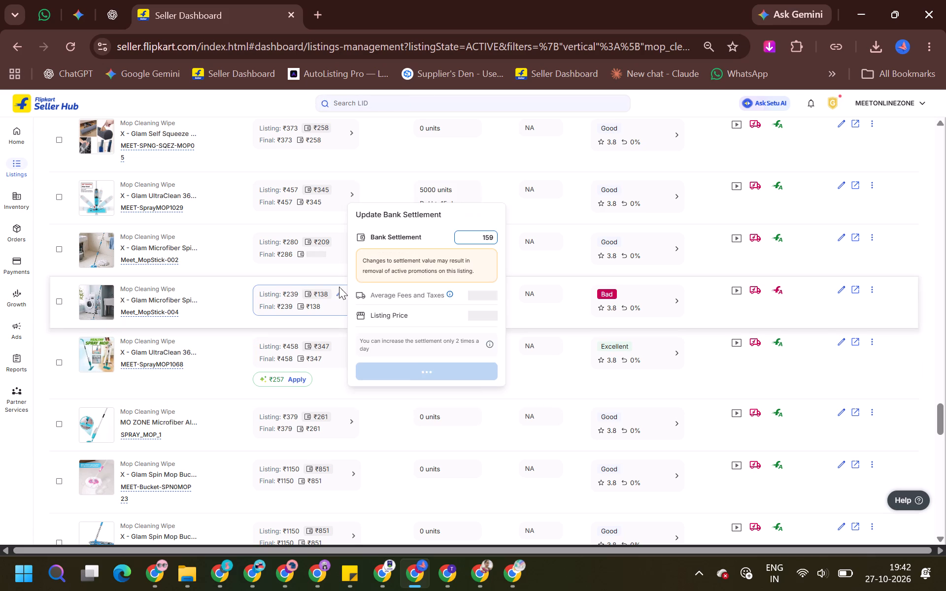
click(424, 382)
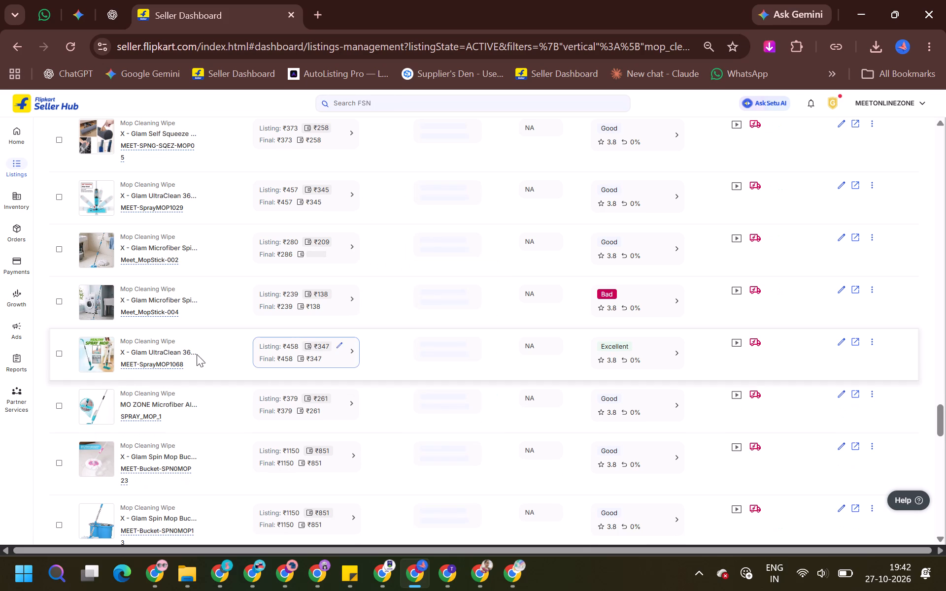
Review the remaining mop listings on page 3, checking each one's price, settlement, stock, returns and listing quality.
scroll(208, 319, down, 1)
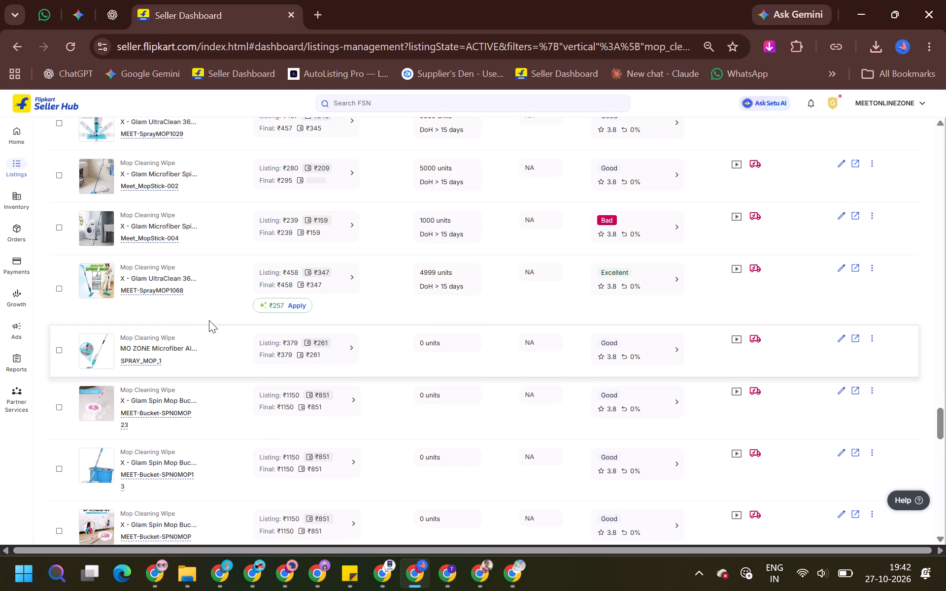
scroll(204, 350, down, 1)
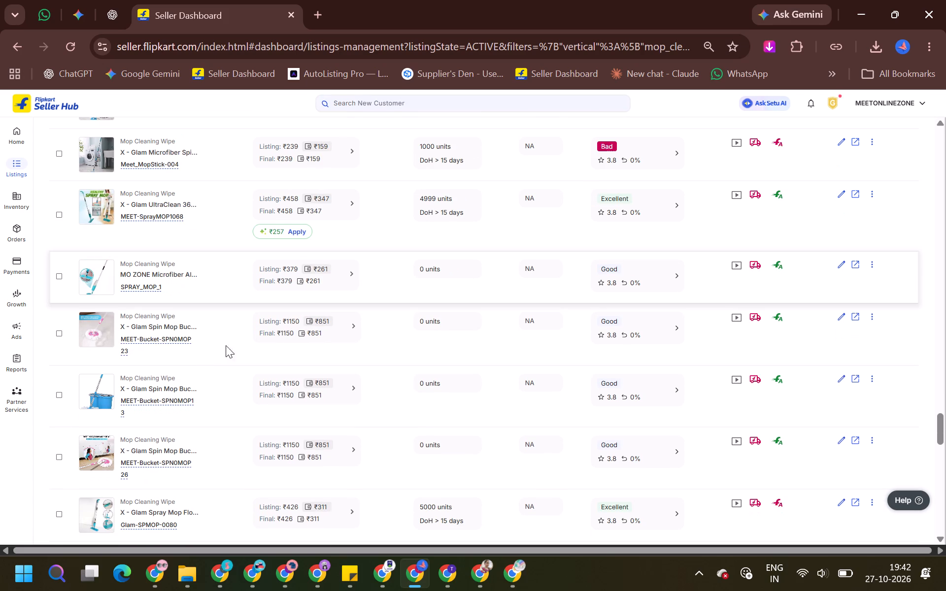
scroll(244, 347, down, 1)
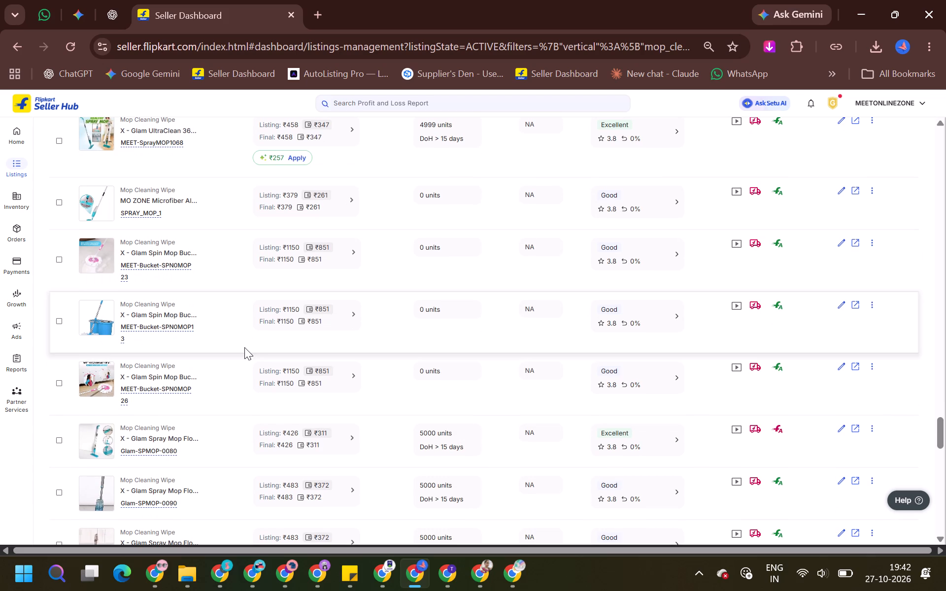
scroll(244, 347, down, 4)
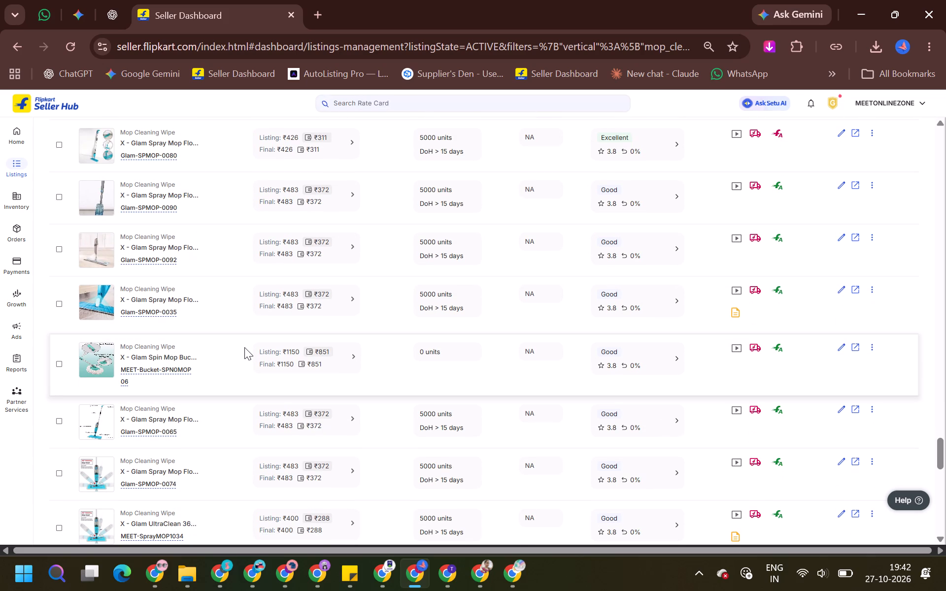
scroll(244, 347, down, 3)
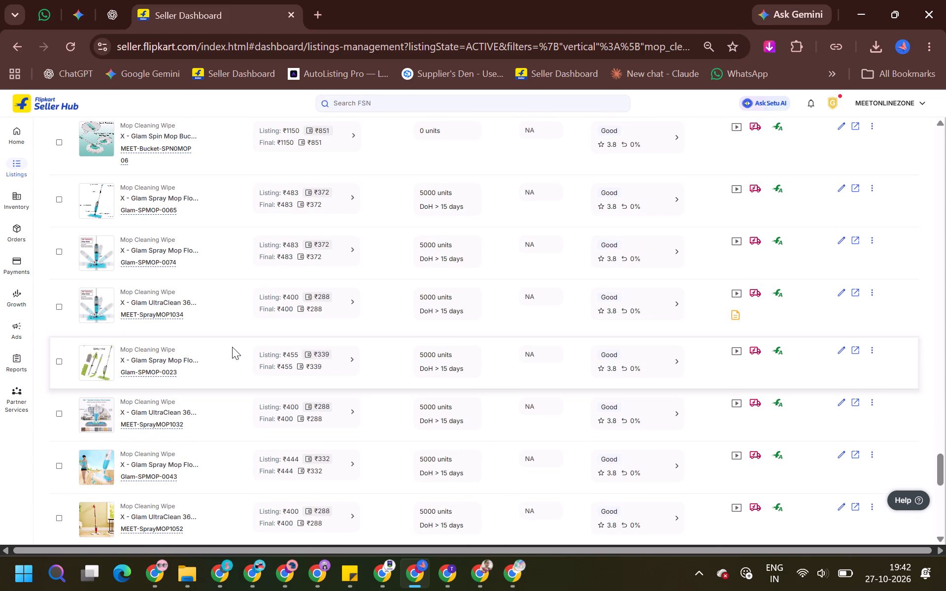
scroll(232, 346, down, 3)
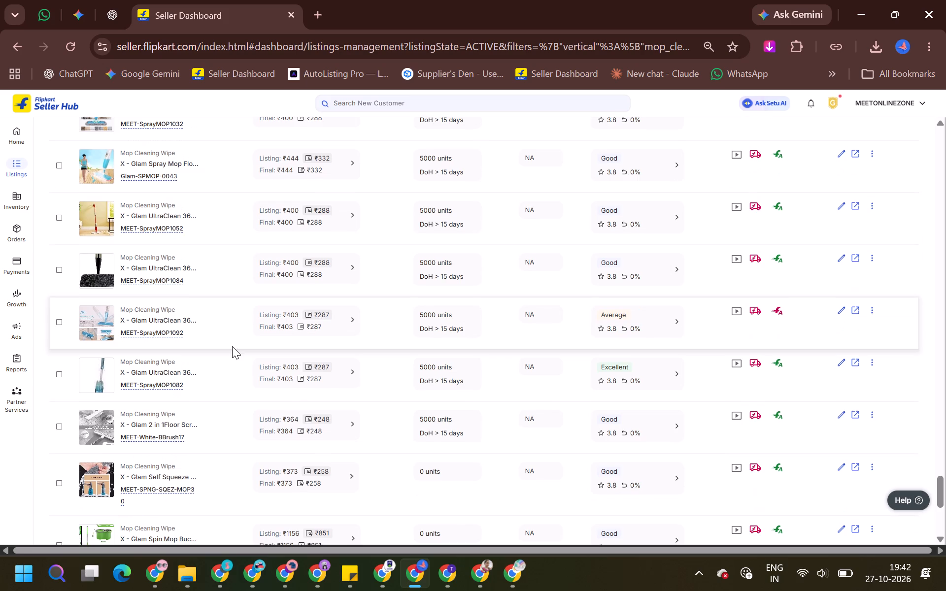
scroll(232, 346, down, 9)
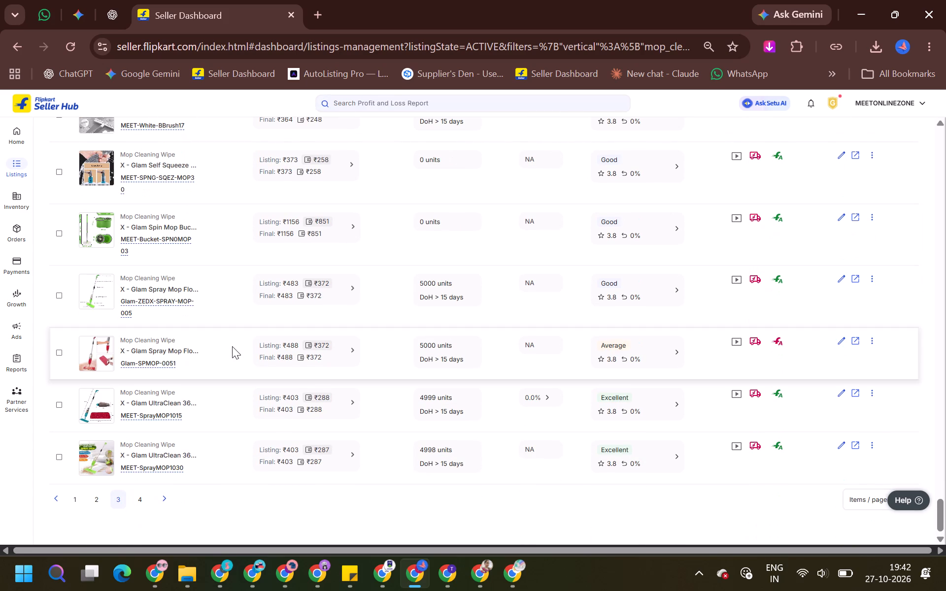
Open page 4 of the mop listings and review each one's price, settlement, stock, returns and listing quality.
click(138, 497)
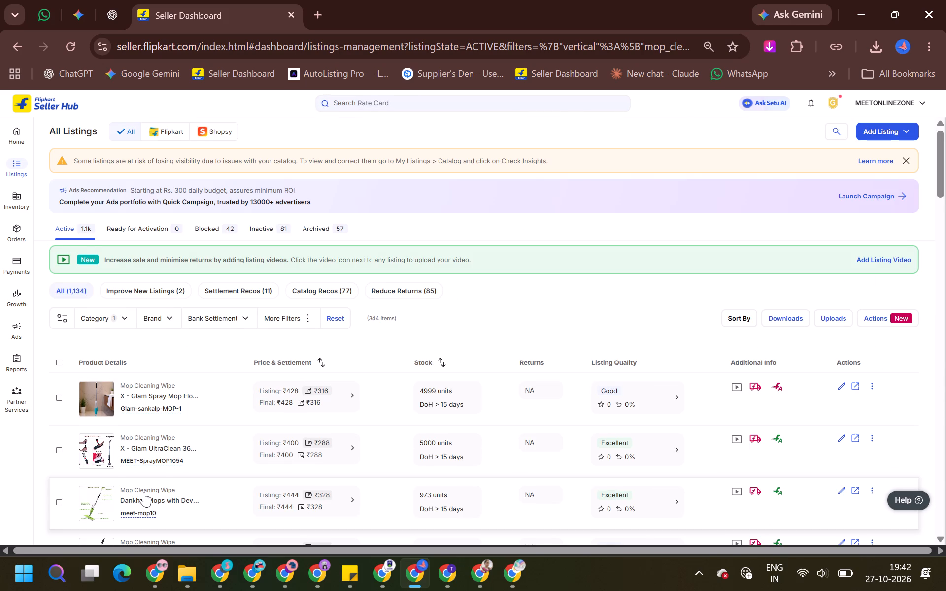
scroll(144, 492, down, 1)
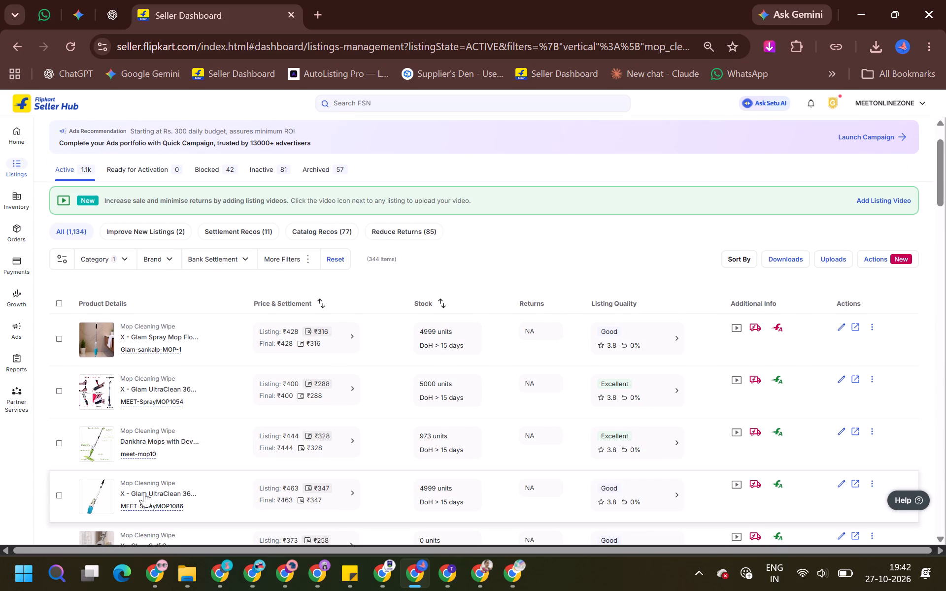
scroll(144, 492, down, 6)
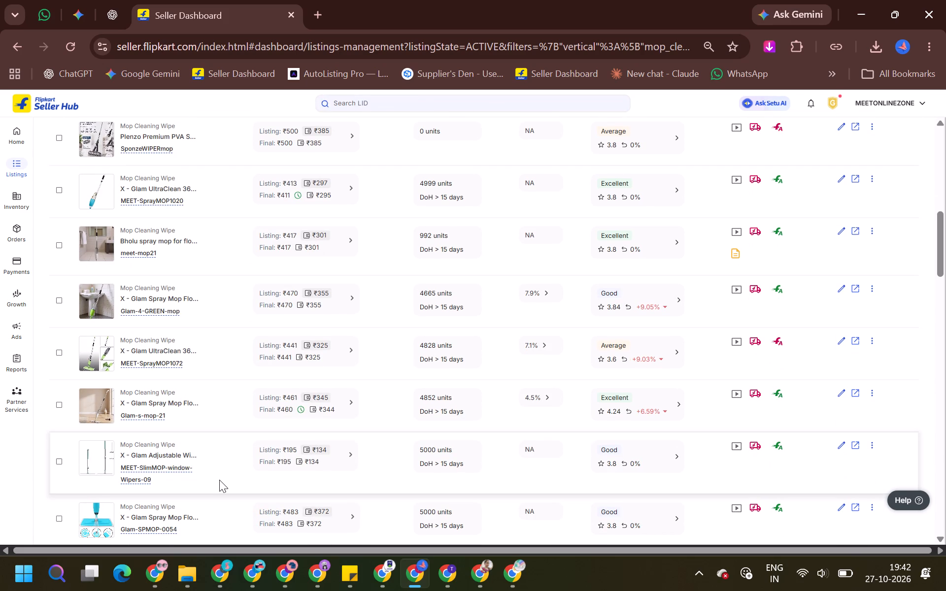
scroll(219, 480, down, 6)
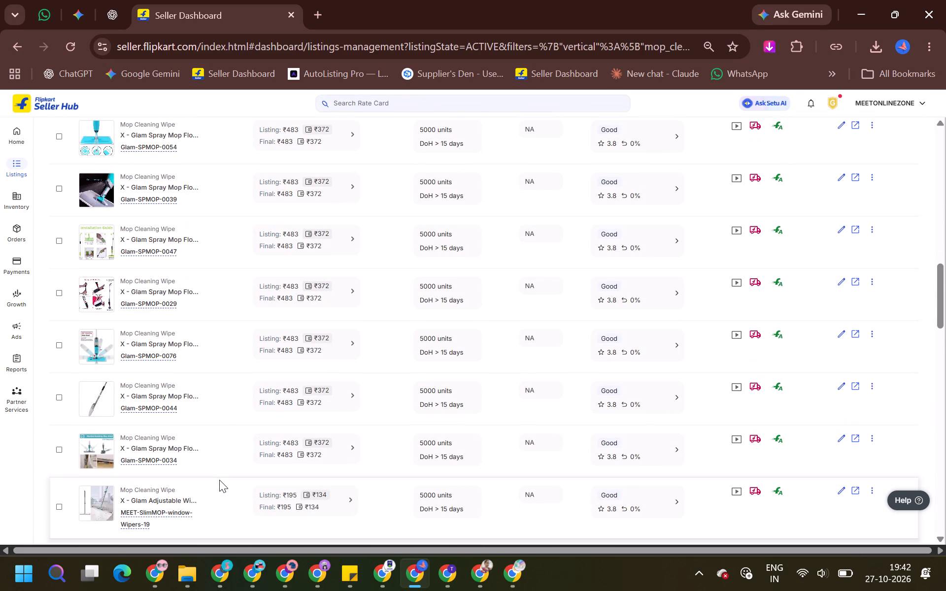
scroll(219, 480, down, 2)
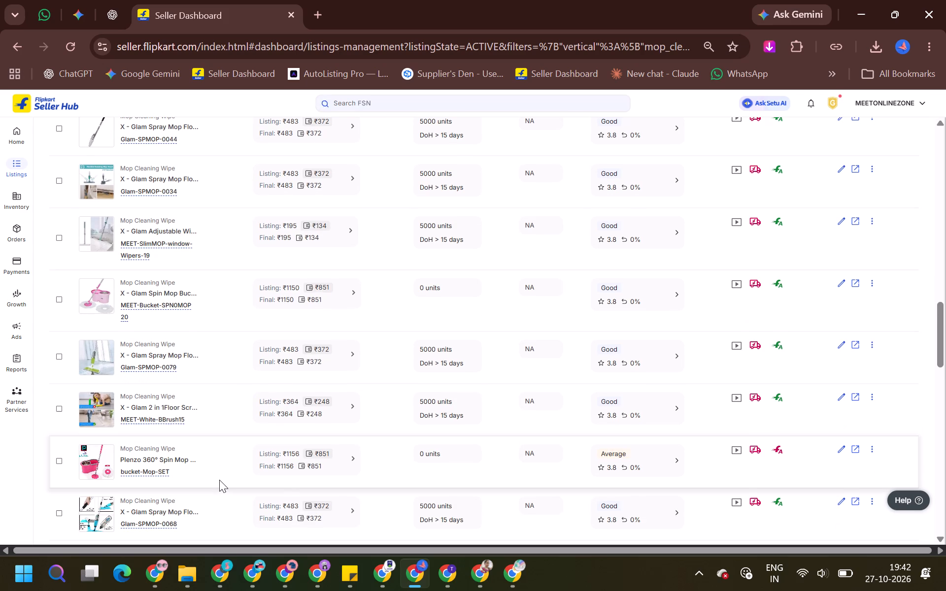
scroll(219, 480, down, 4)
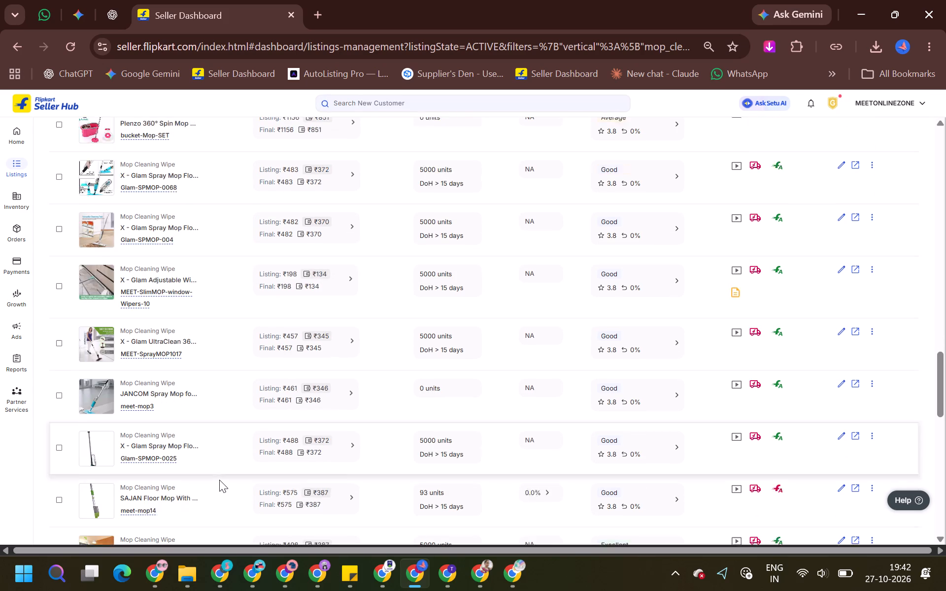
scroll(219, 480, down, 7)
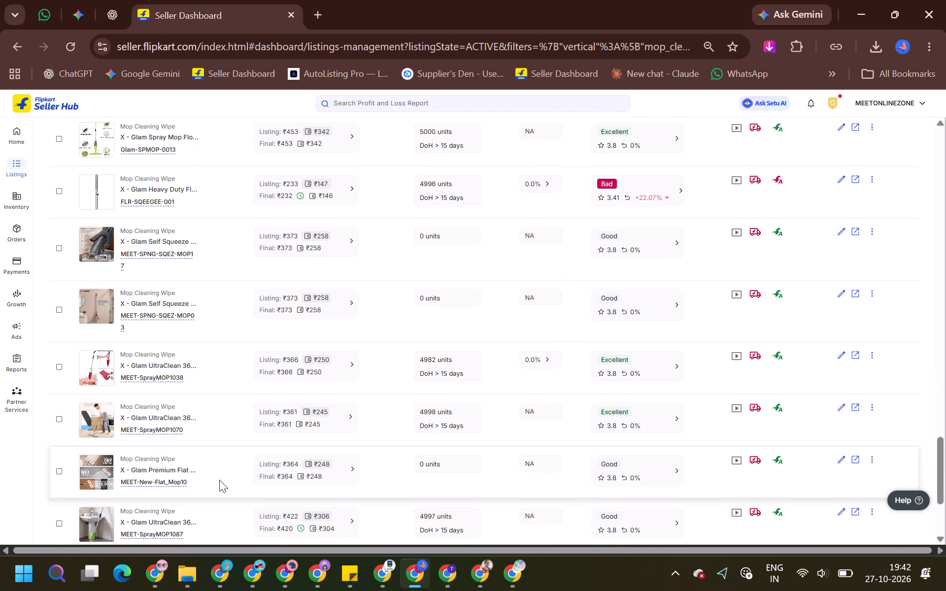
scroll(219, 480, down, 3)
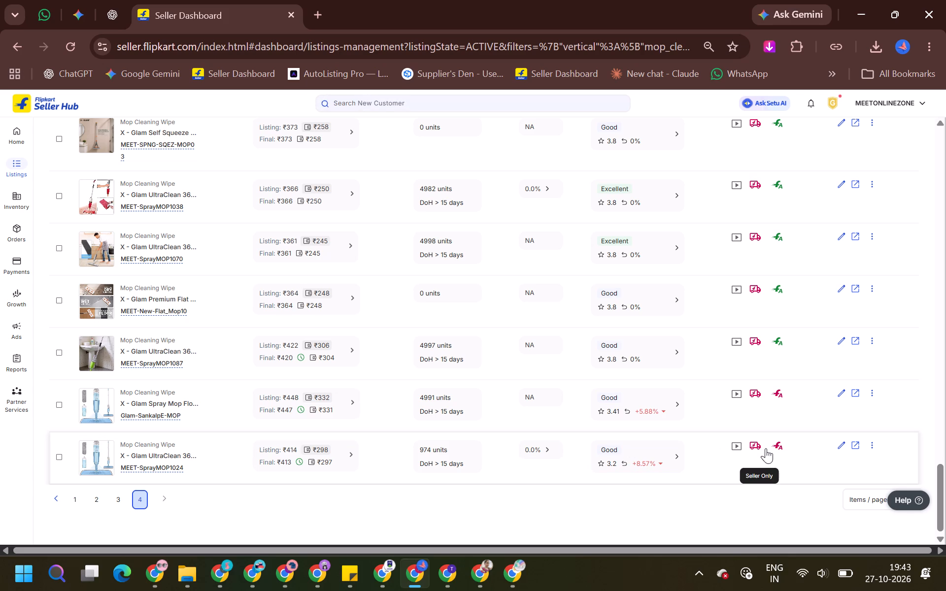
Set the bank settlement of the MEET-SprayMOP1024 listing to ₹309 and apply it.
click(843, 445)
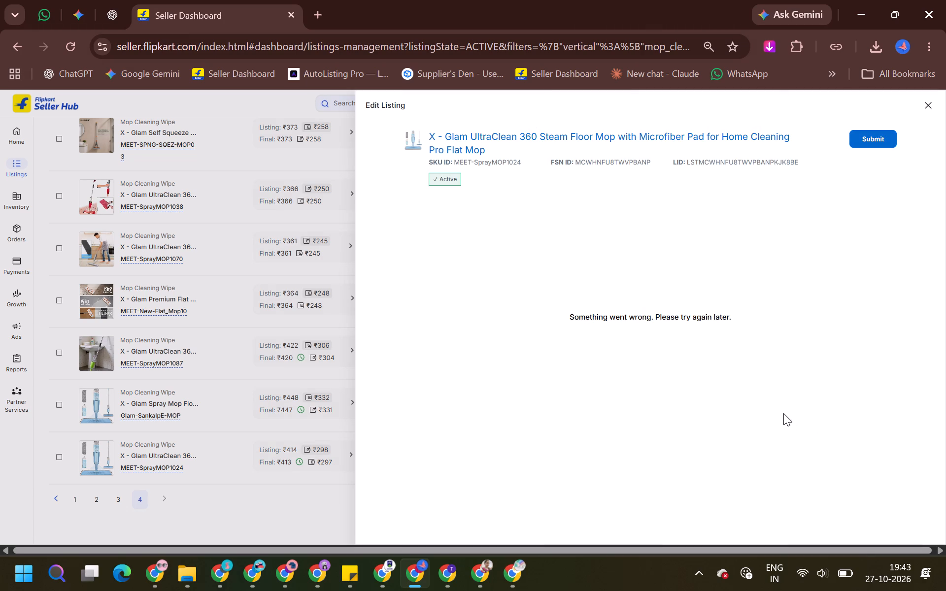
click(933, 105)
click(337, 448)
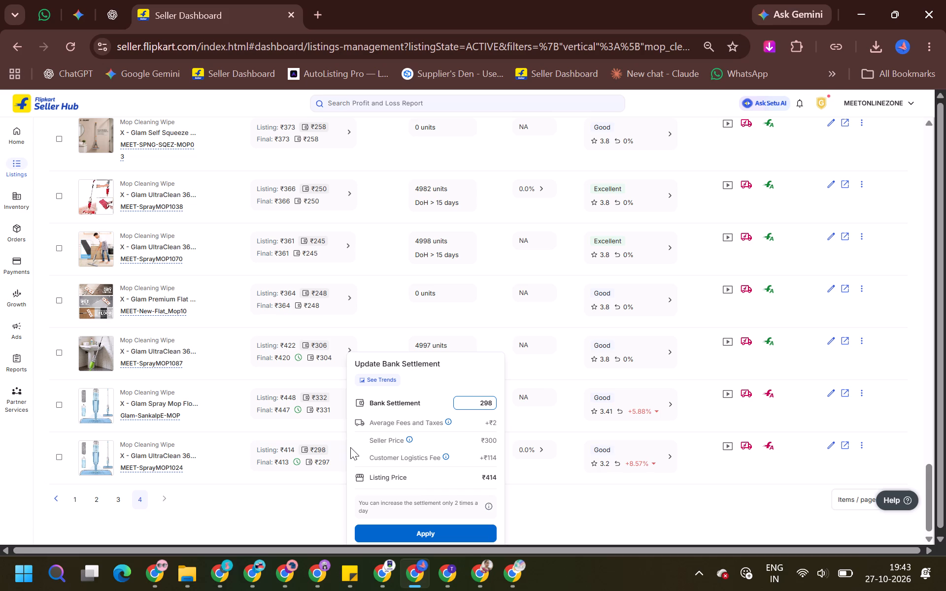
key(ctrl+a)
text(309)
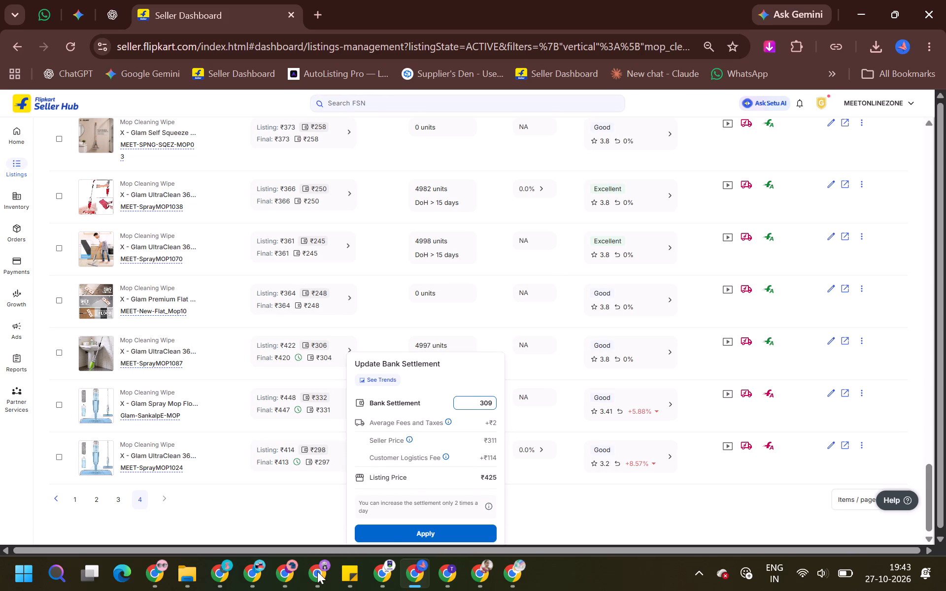
click(389, 534)
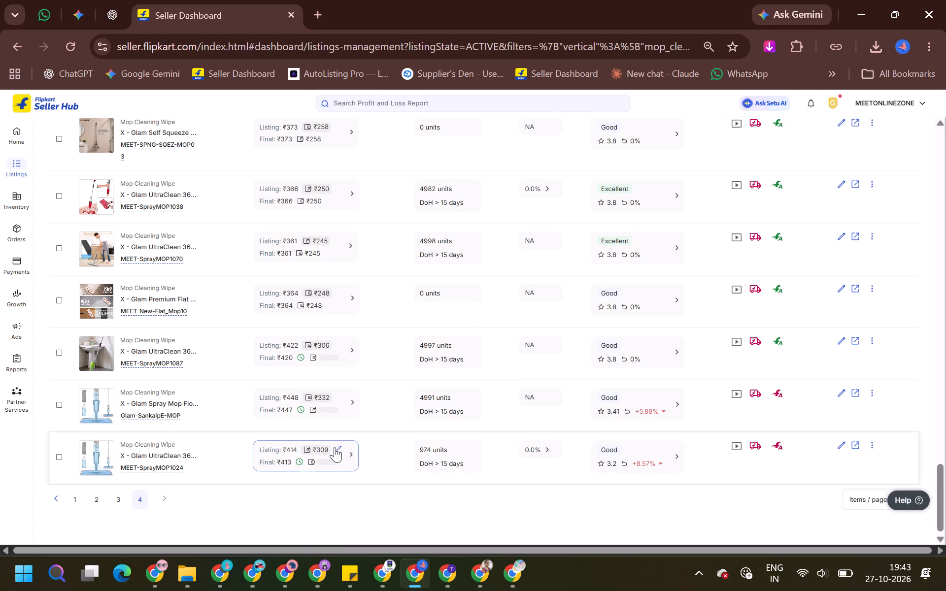
Set the bank settlement of the MEET-SprayMOP1024 listing to ₹339 and apply it.
click(340, 450)
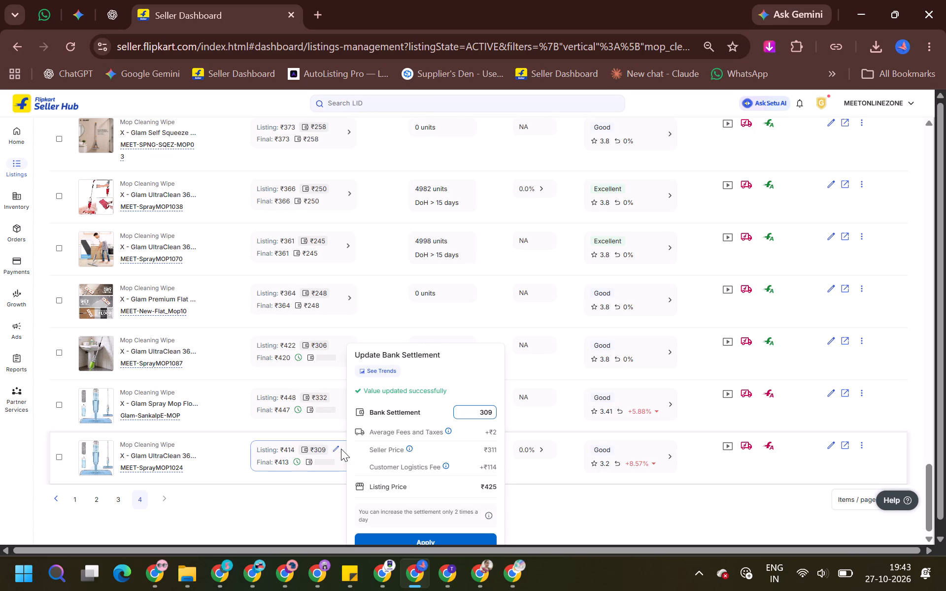
key(ctrl+a)
text(339)
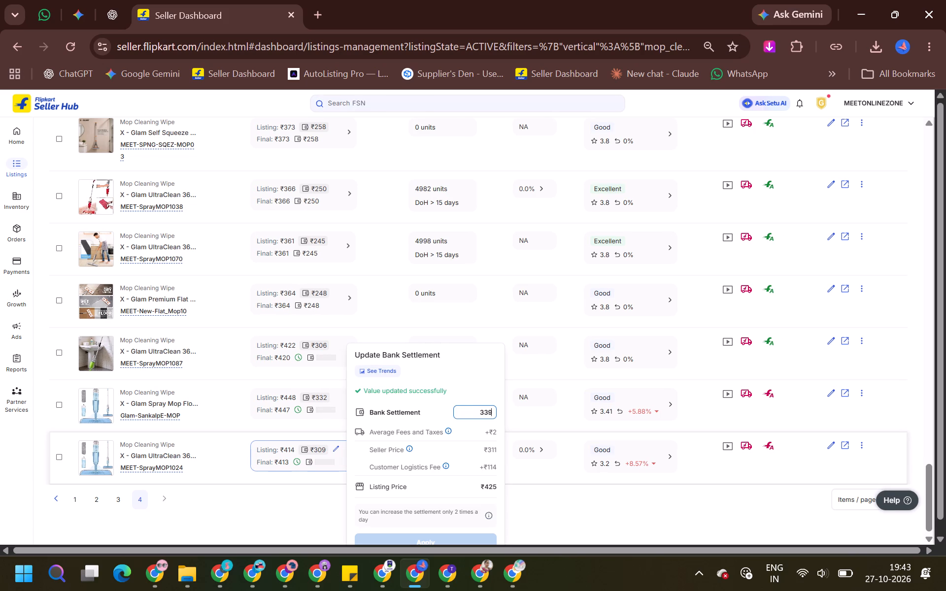
click(392, 537)
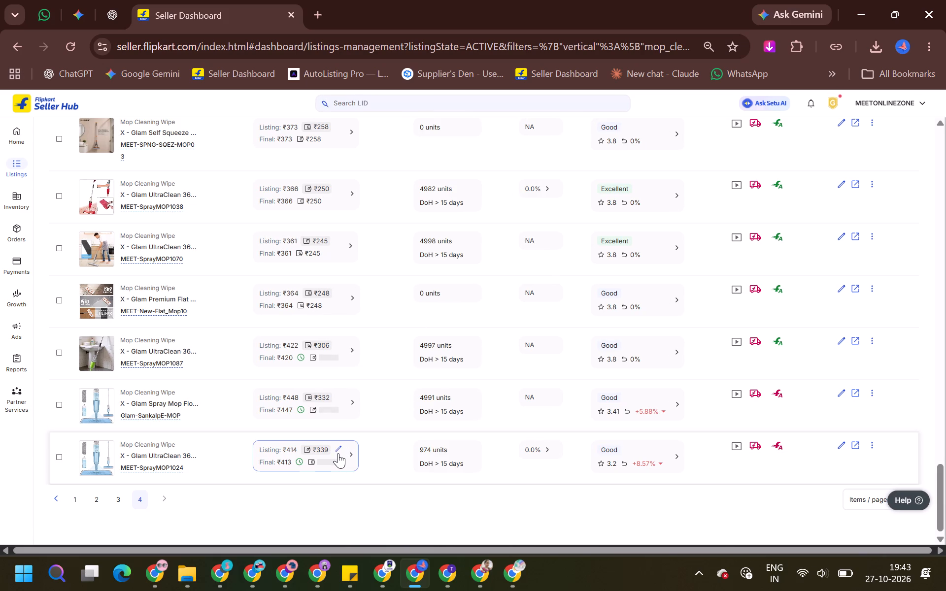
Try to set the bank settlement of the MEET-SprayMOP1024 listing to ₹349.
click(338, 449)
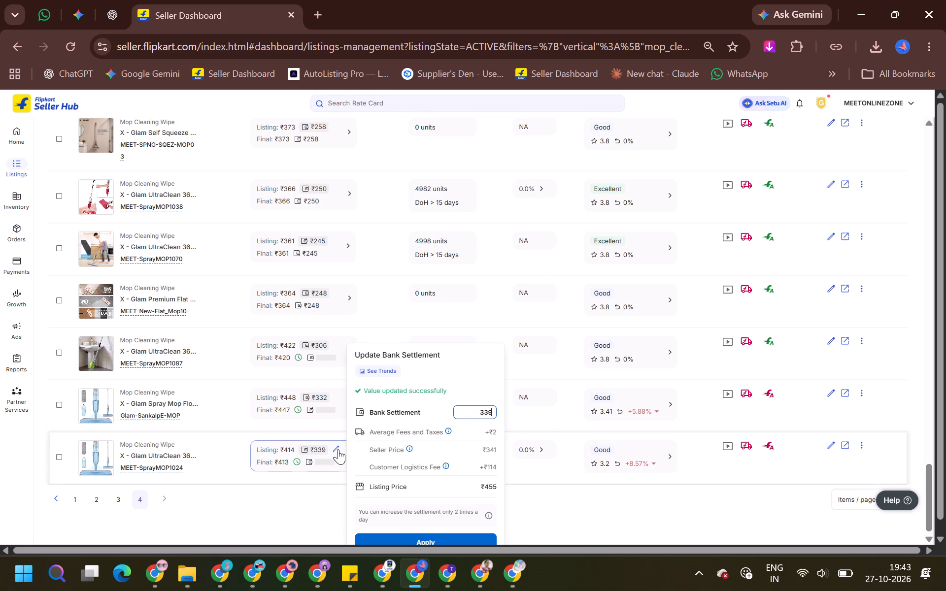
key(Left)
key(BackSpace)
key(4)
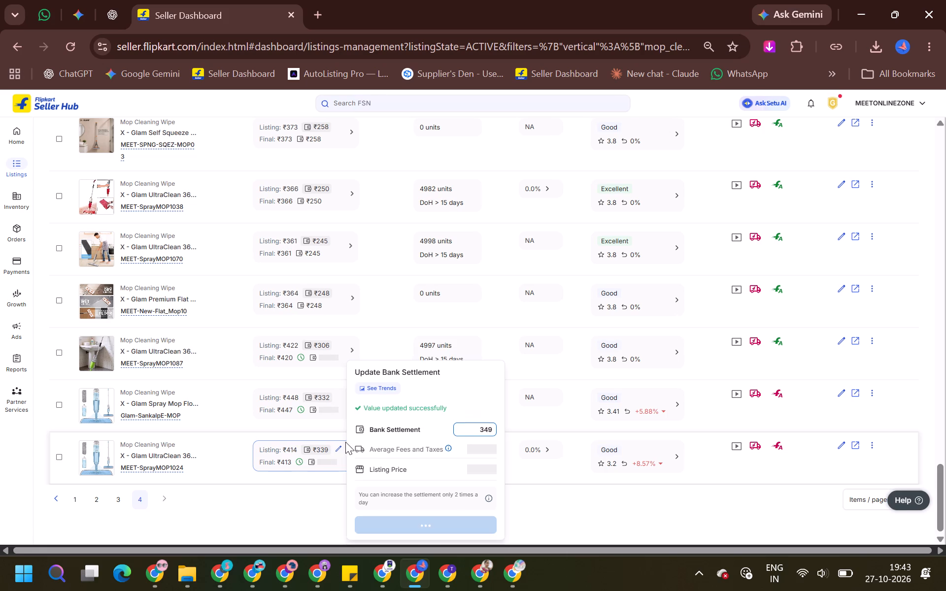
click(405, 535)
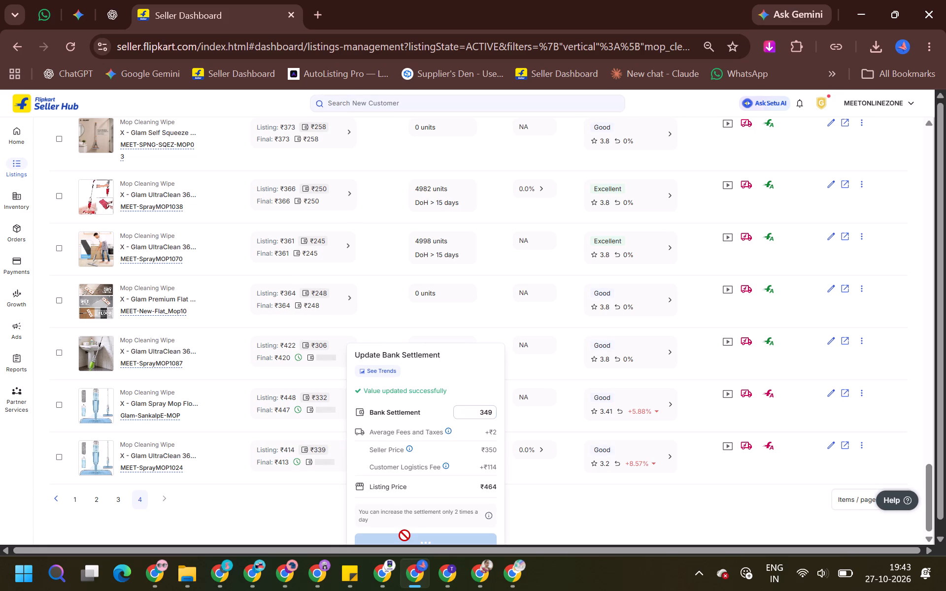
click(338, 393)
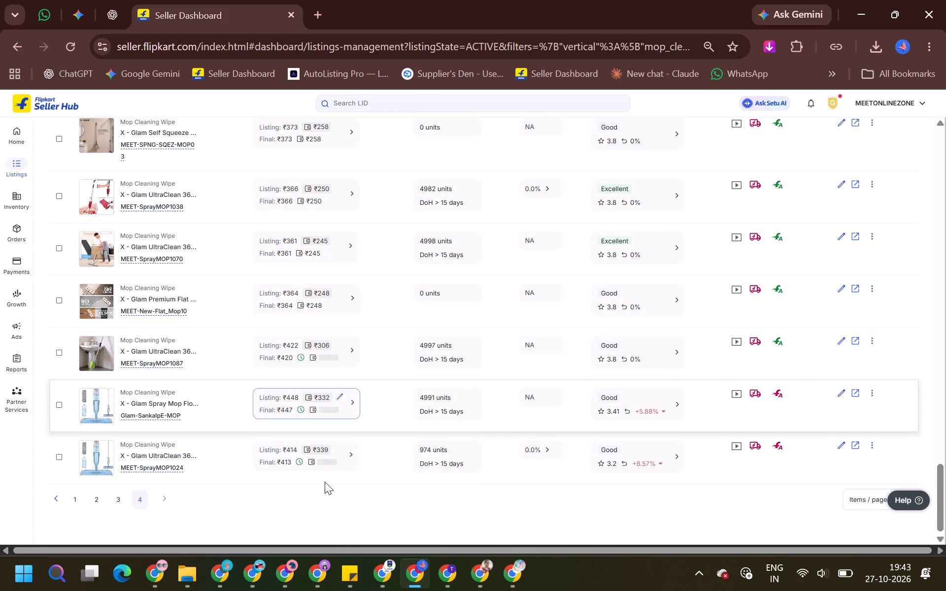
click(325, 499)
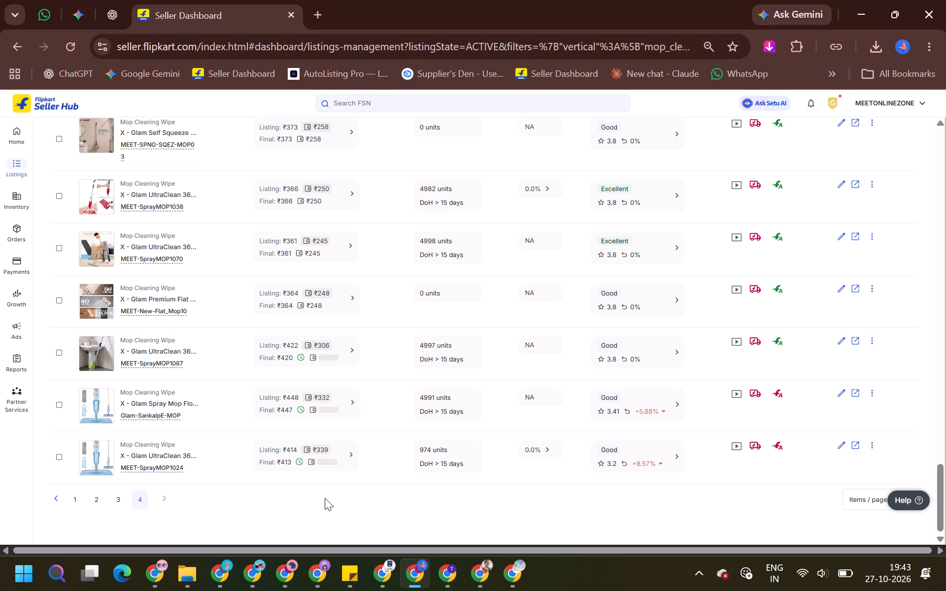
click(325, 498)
Return to the seller home page and reopen the active listings without the mop category filter.
scroll(335, 224, up, 8)
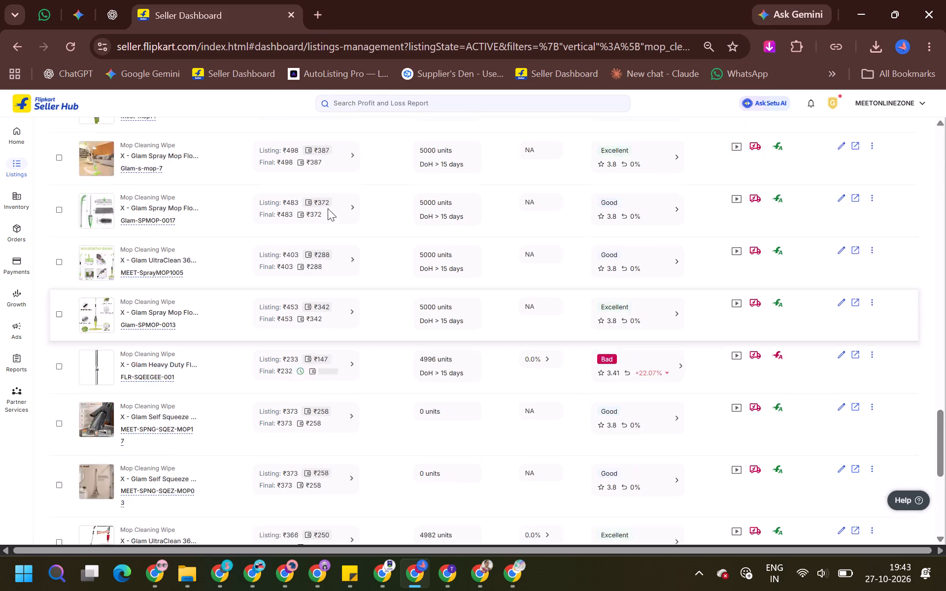
scroll(328, 208, up, 20)
scroll(328, 208, up, 5)
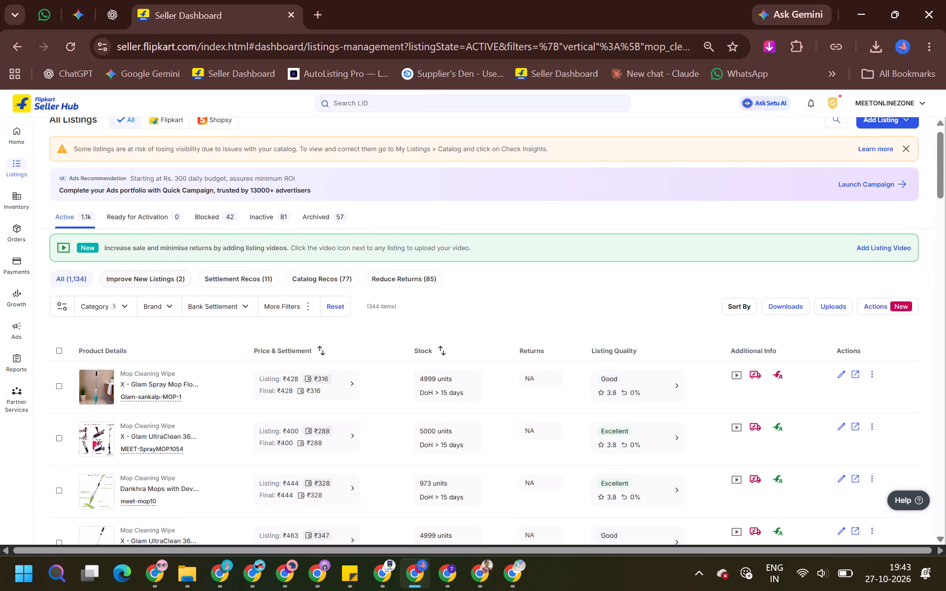
click(17, 132)
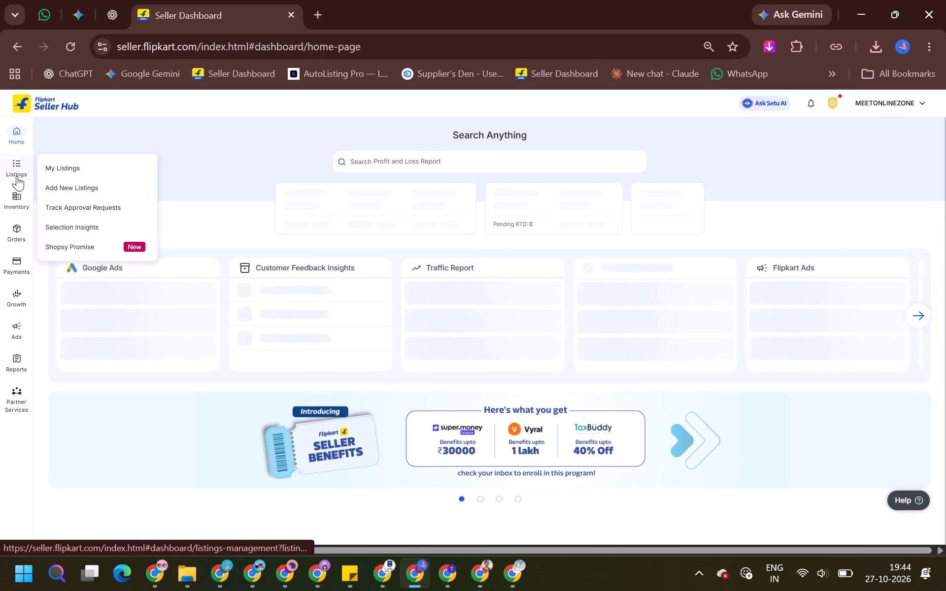
click(9, 165)
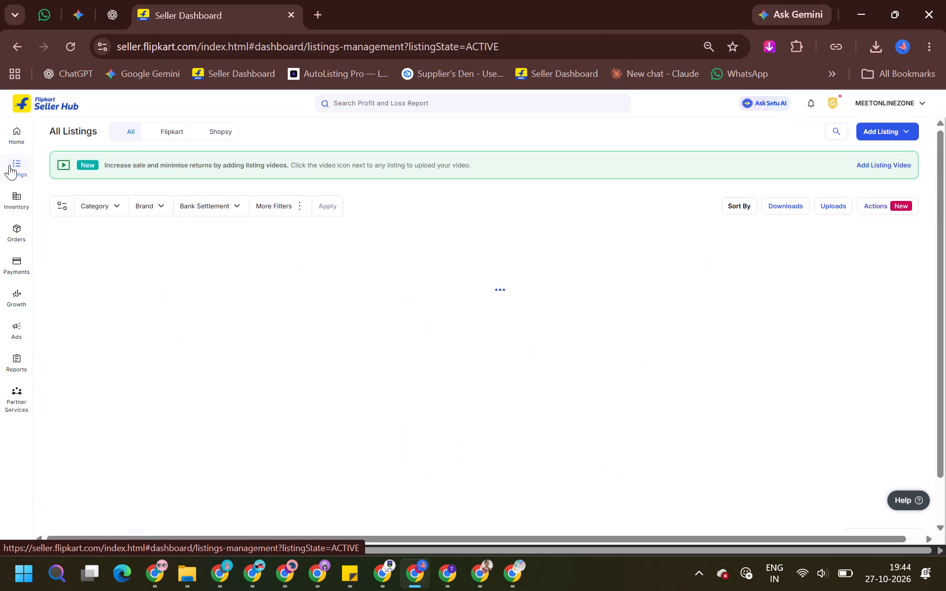
Switch to the SankalpEZone Chrome window, close the X - Glam Plenzo mop product page and show the ads Campaign Manager.
click(390, 577)
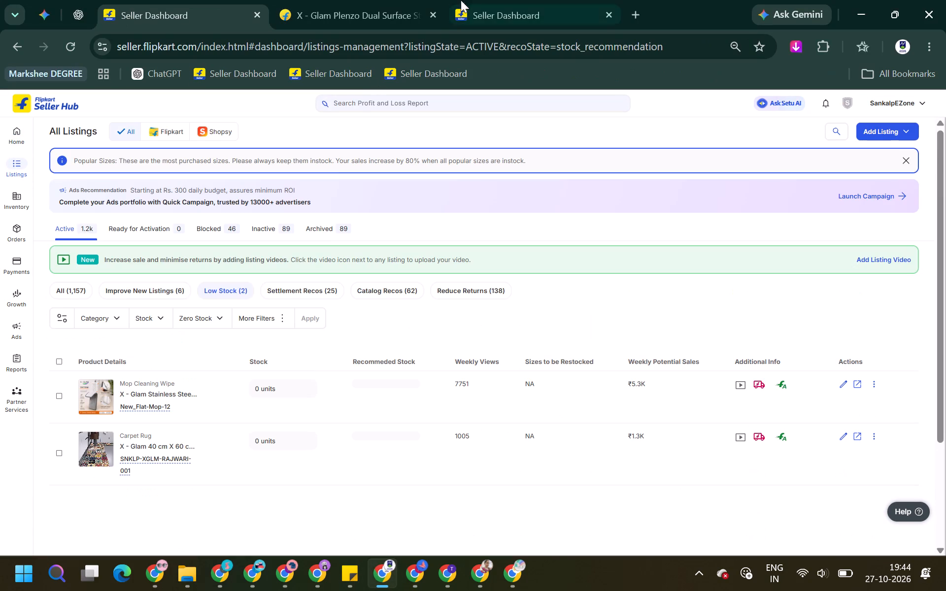
click(372, 0)
click(433, 22)
click(427, 12)
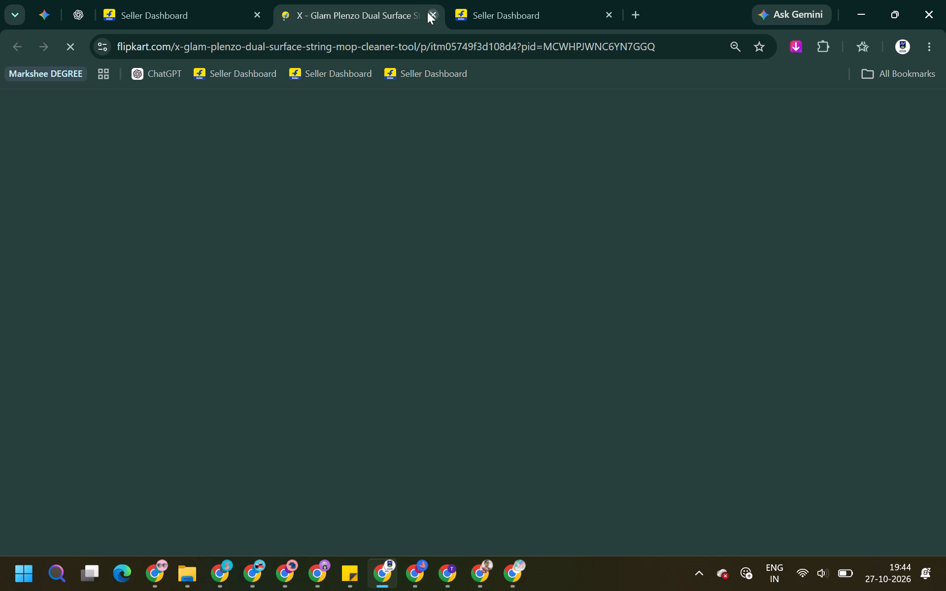
click(357, 0)
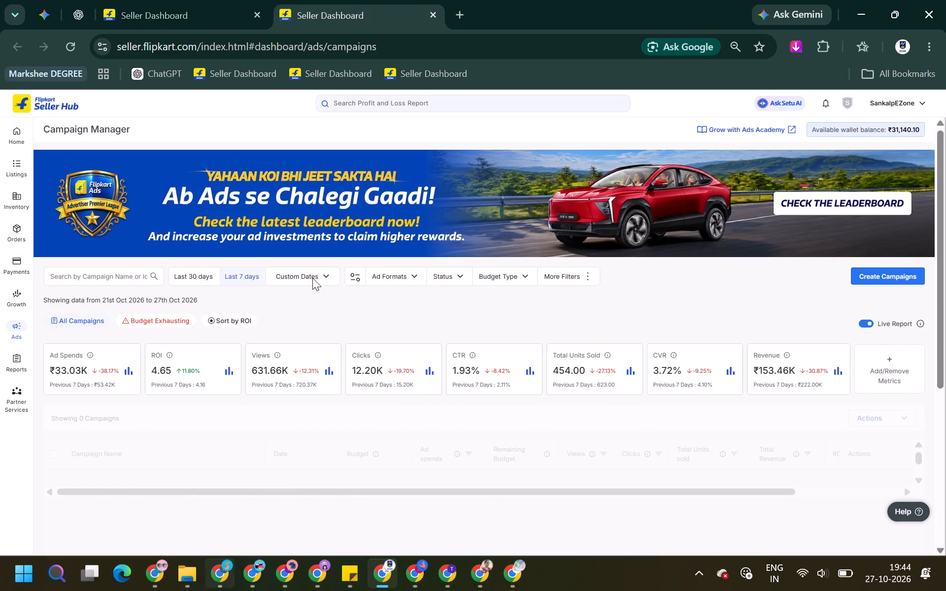
Limit the campaign data to the custom date range 27 Oct 2026 to 27 Oct 2026.
scroll(382, 100, down, 4)
scroll(305, 203, down, 2)
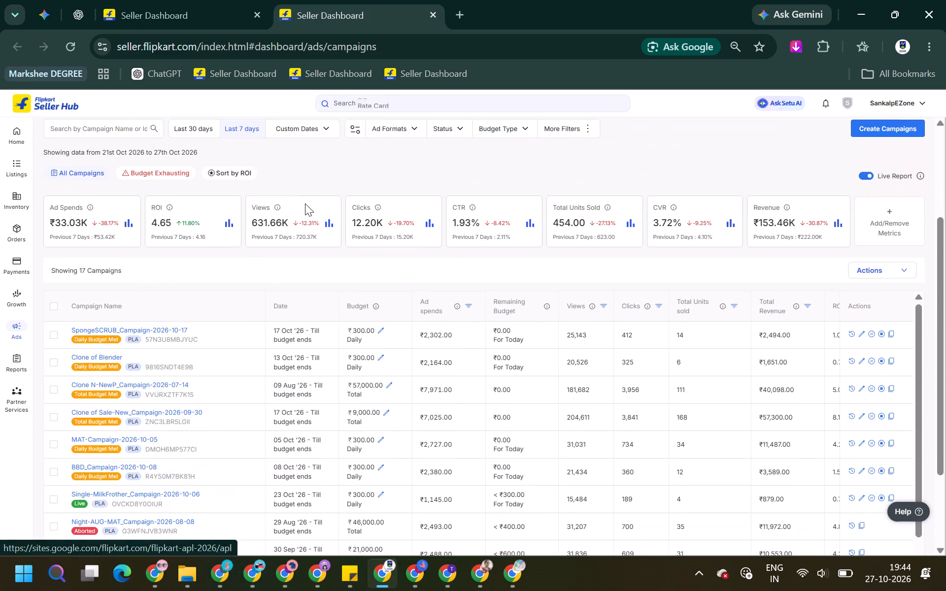
click(313, 132)
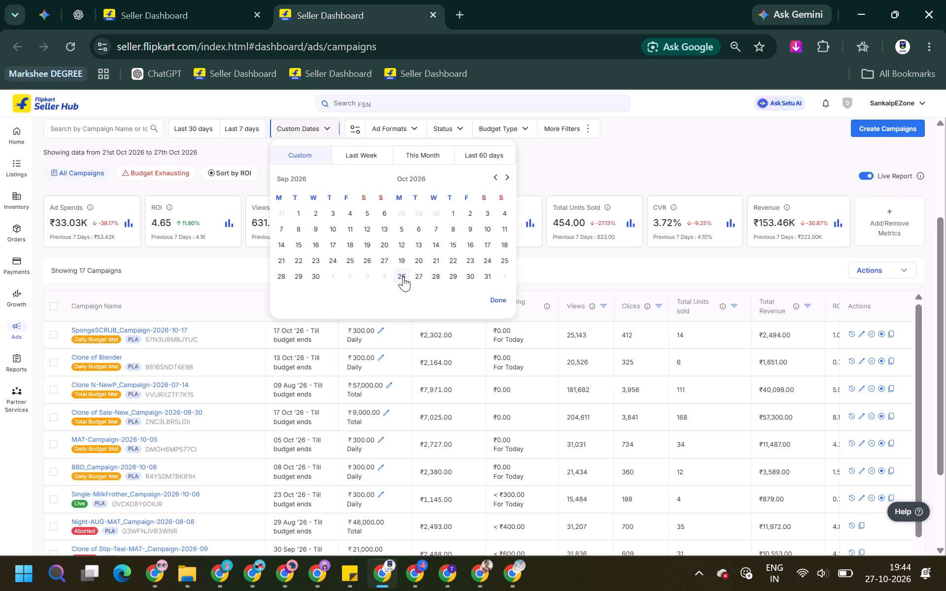
click(418, 277)
click(418, 277)
click(497, 302)
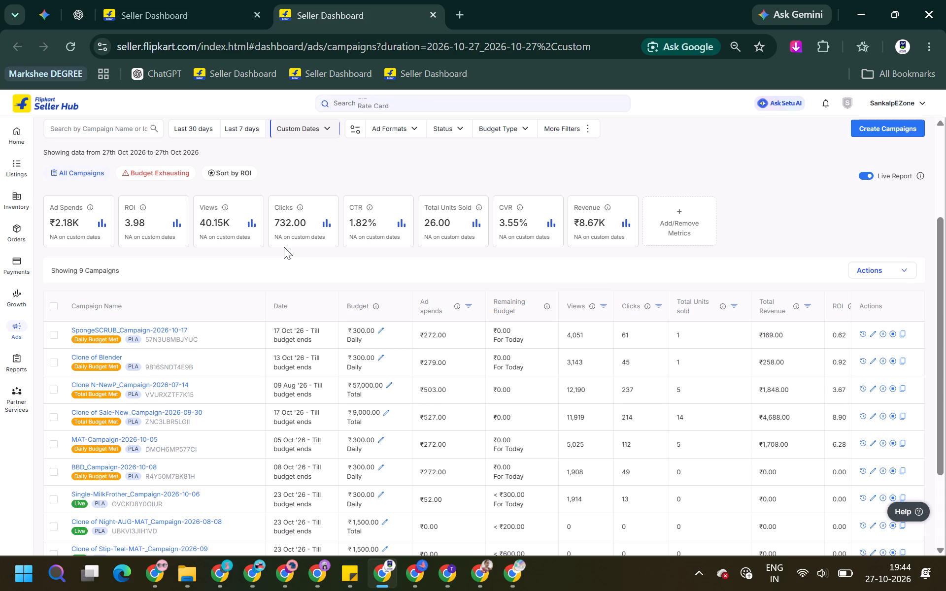
Review the day's campaign metrics, checking each campaign's budget, ad spend, remaining budget, units sold, revenue and ROI.
scroll(281, 207, down, 1)
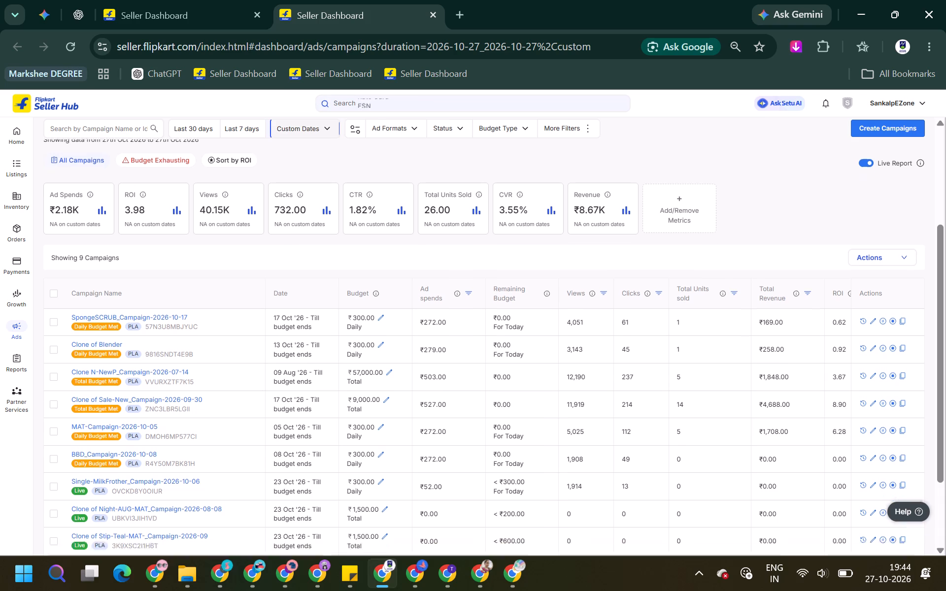
scroll(281, 207, up, 2)
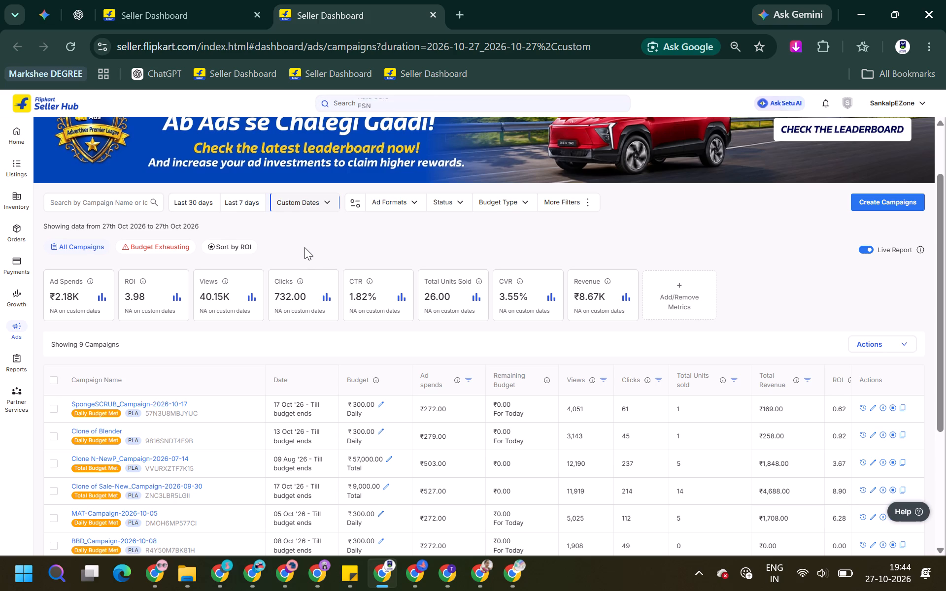
scroll(304, 245, down, 2)
scroll(304, 246, up, 3)
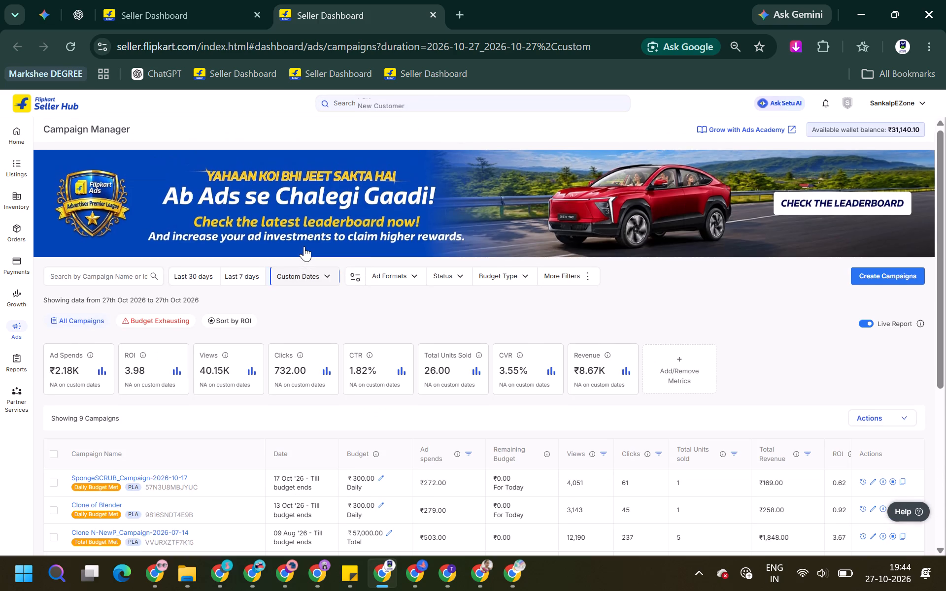
click(298, 296)
scroll(298, 296, down, 2)
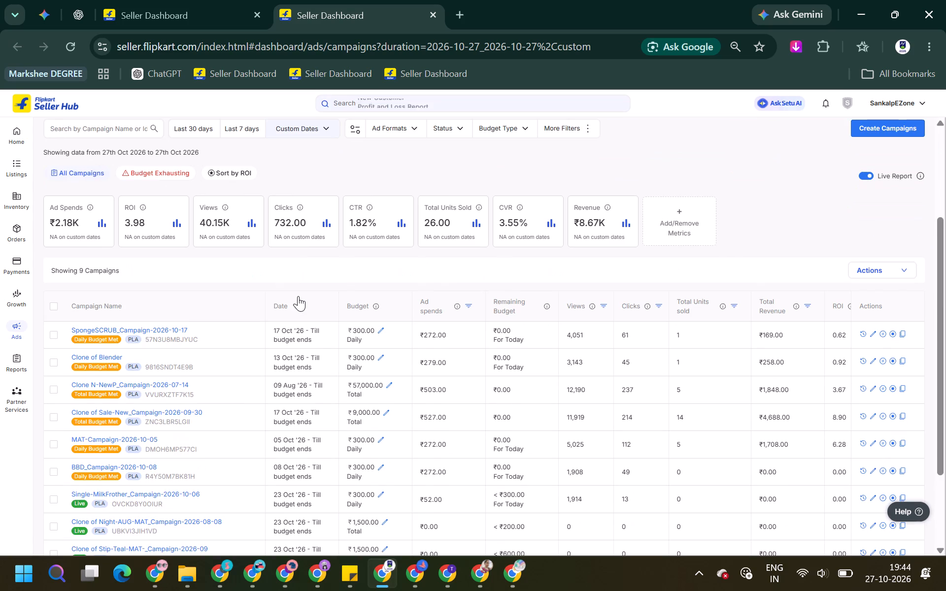
scroll(244, 293, down, 1)
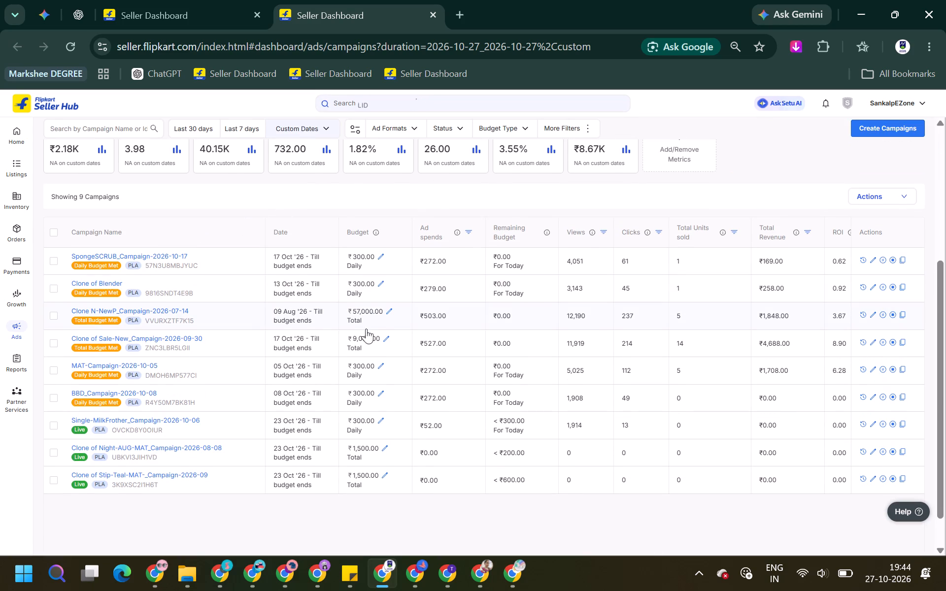
Set the total budget of Clone N-NewP_Campaign-2026-07-14 to ₹57,500 and apply it.
click(387, 311)
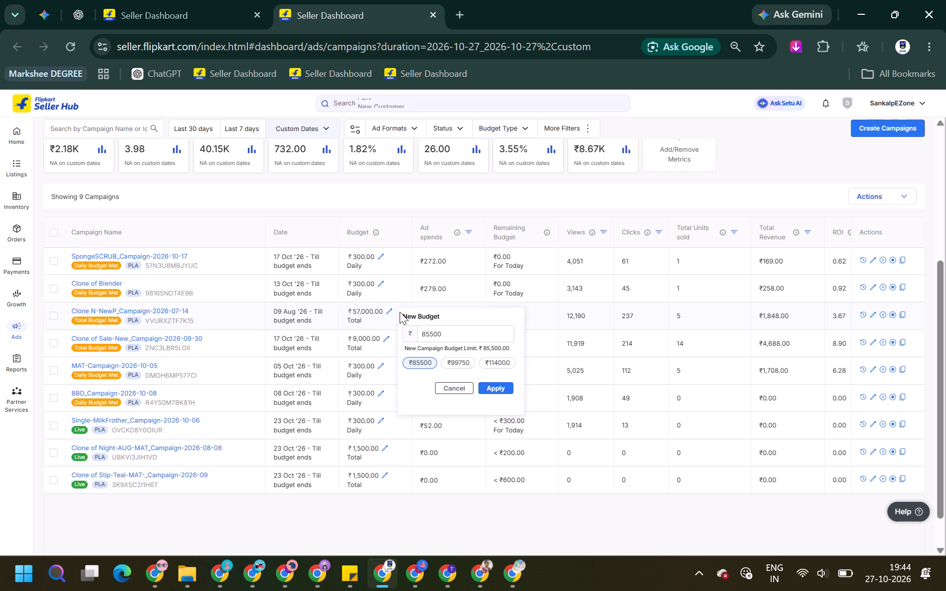
double_click(427, 331)
key(5)
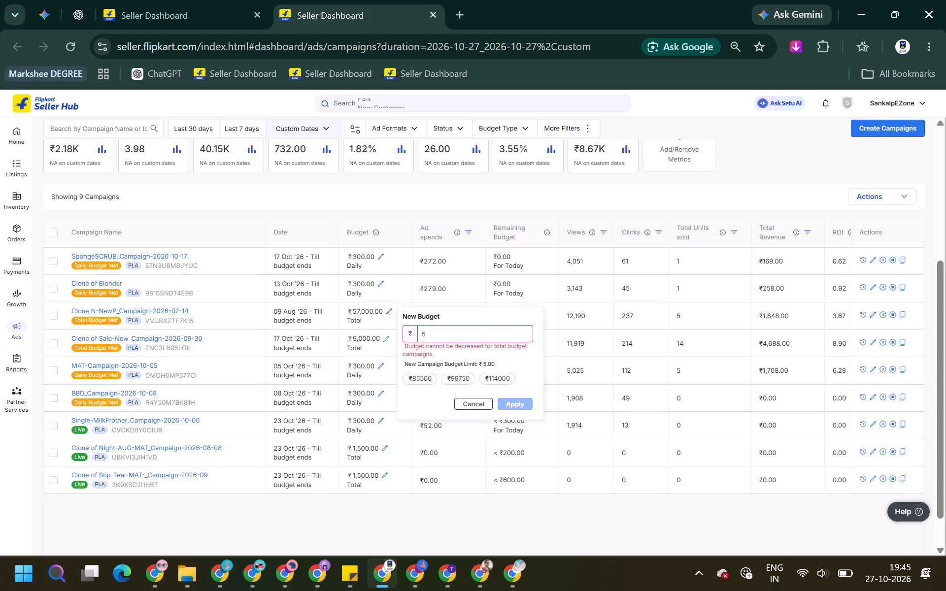
key(7)
text(500)
click(495, 389)
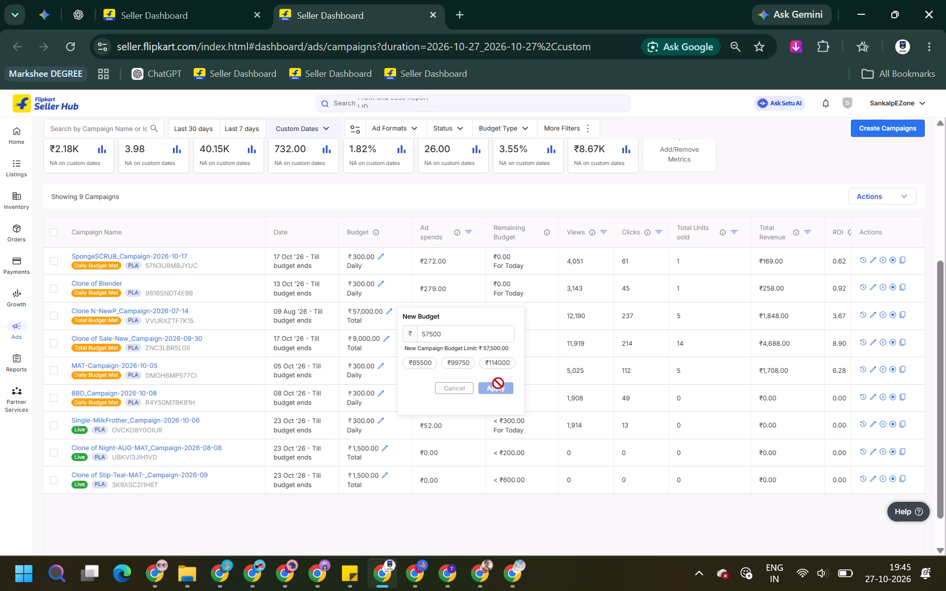
Set the total budget of Clone of Sale-New_Campaign-2026-09-30 to ₹10,000 and apply it.
click(384, 341)
triple_click(440, 357)
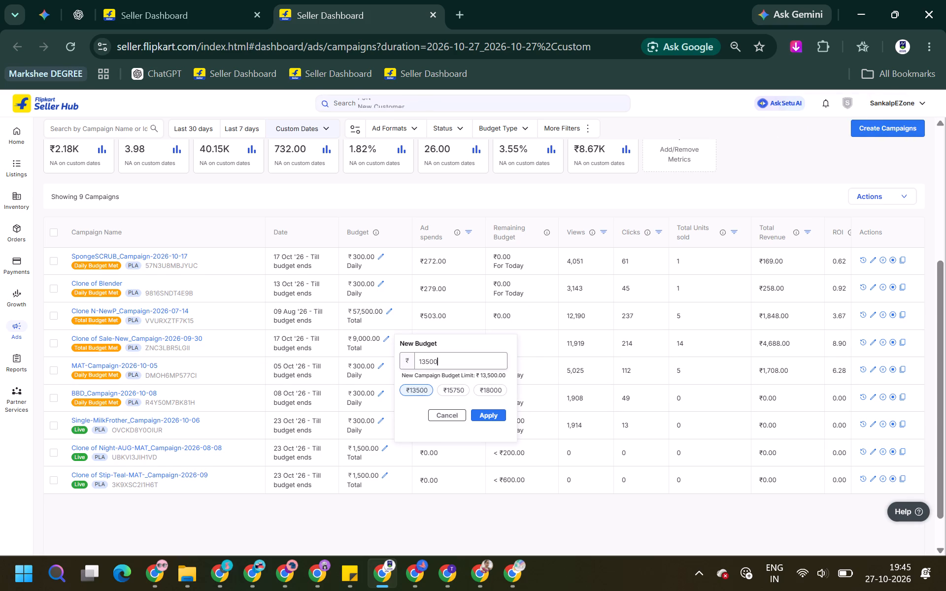
text(10000)
key(Return)
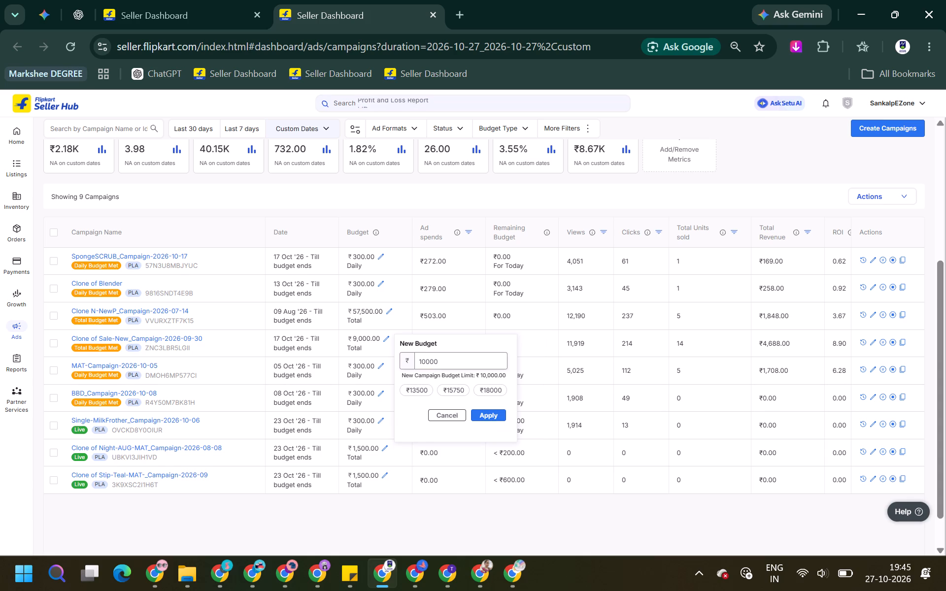
click(488, 420)
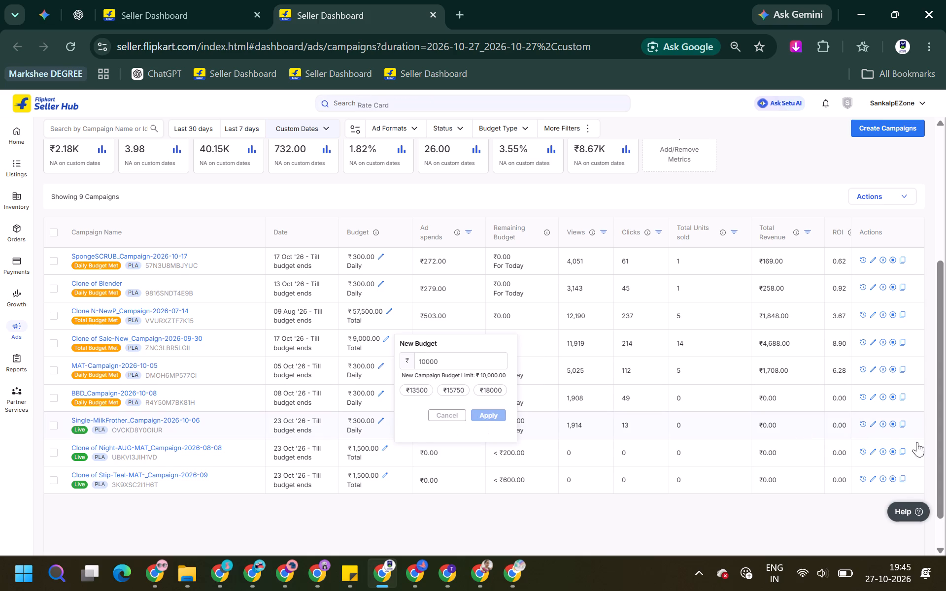
Pause the Clone of Night-AUG-MAT_Campaign-2026-08-08 campaign and confirm the pause.
click(882, 454)
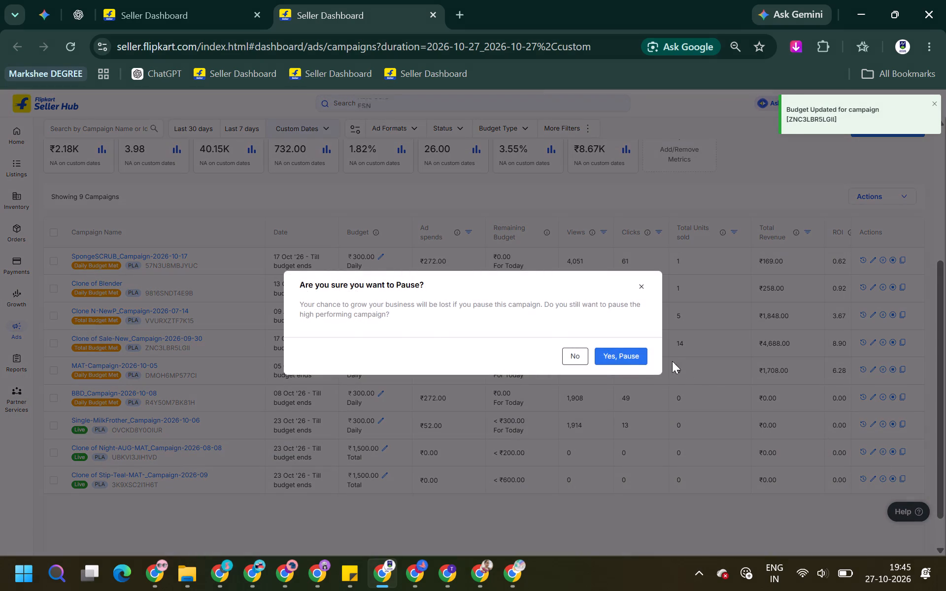
click(641, 359)
Clone the paused Clone of Night-AUG-MAT_Campaign-2026-08-08 campaign, remove the (1) suffix from the copy's name and continue to its adgroup details.
click(891, 452)
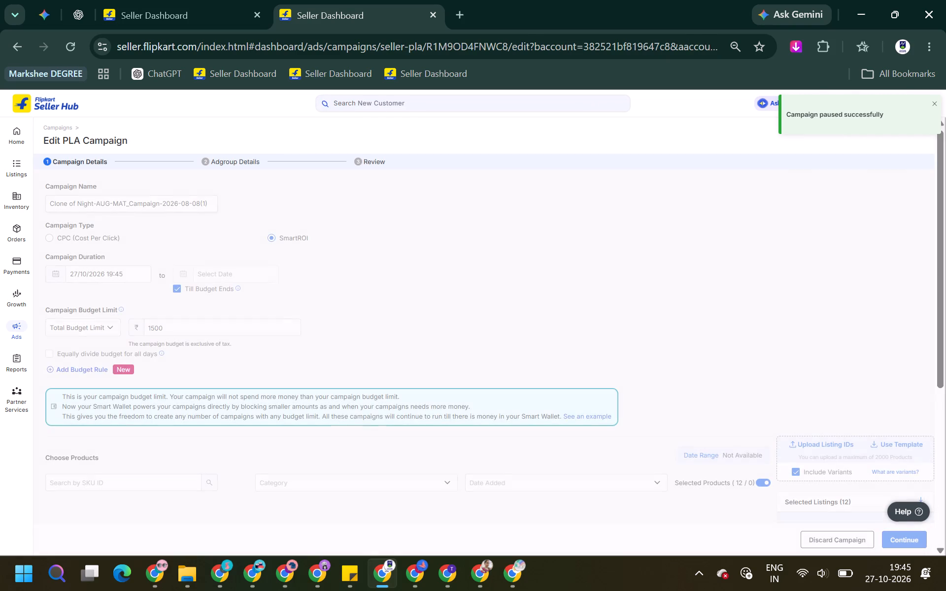
drag(201, 205, 202, 205)
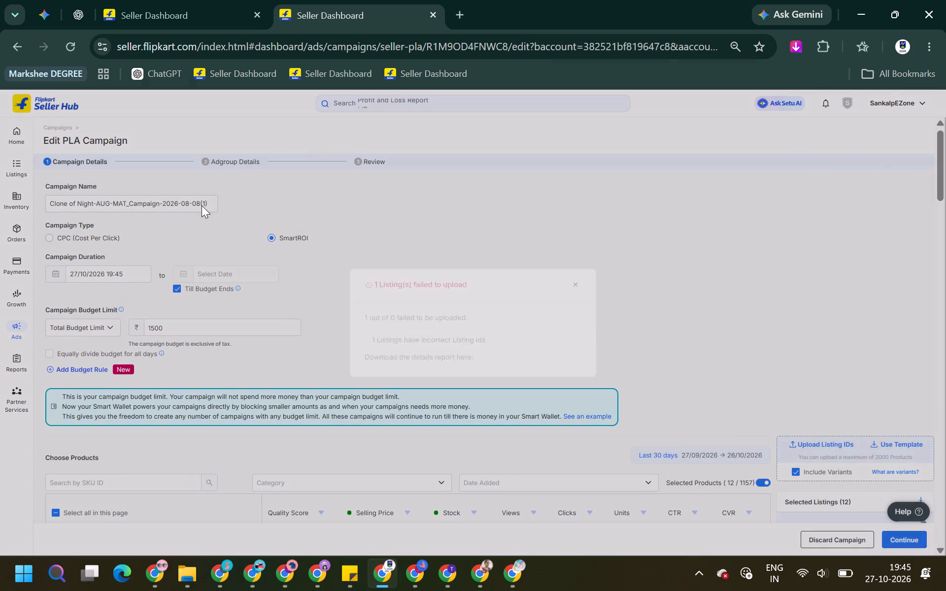
drag(202, 205, 223, 208)
click(211, 202)
key(BackSpace)
key(BackSpace)
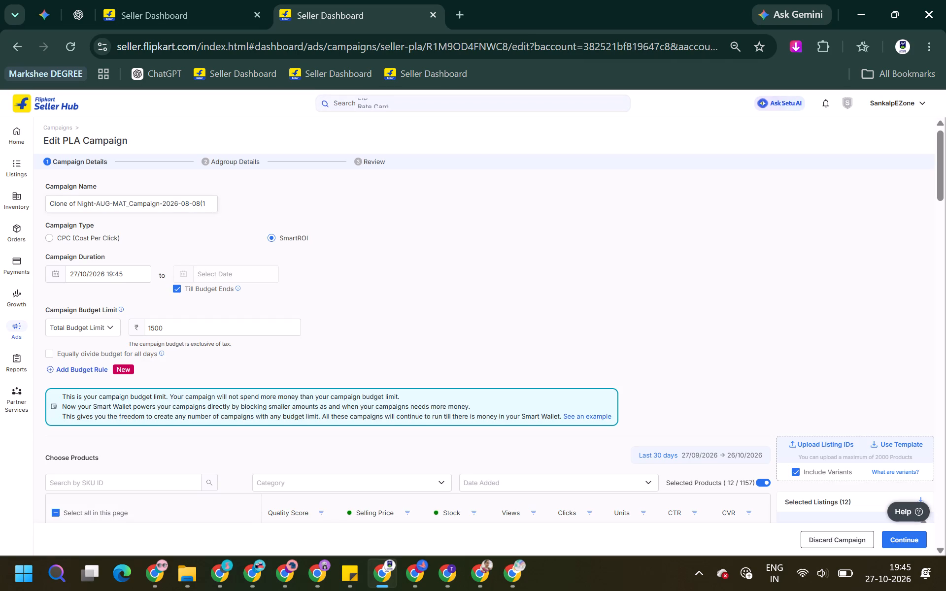
key(BackSpace)
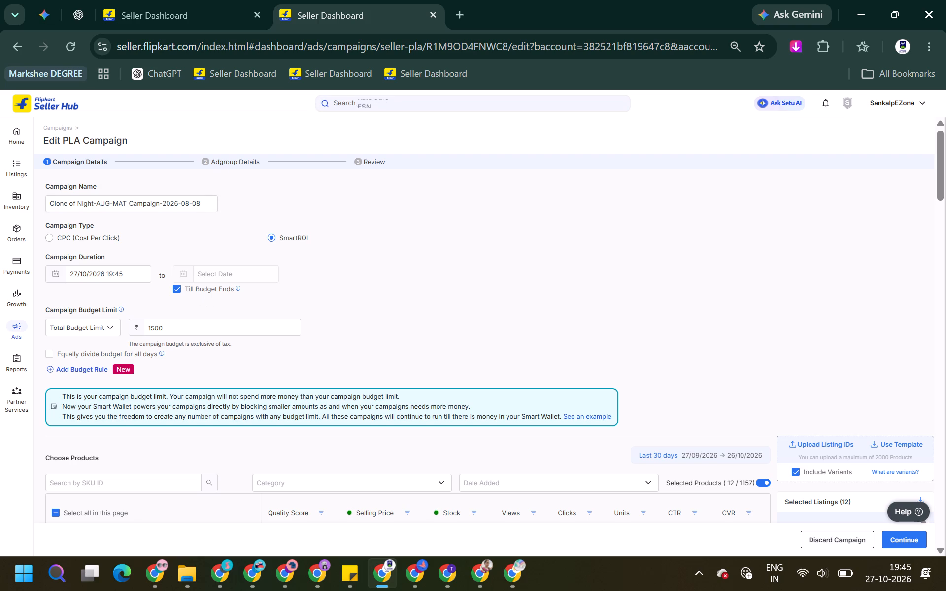
double_click(186, 334)
scroll(460, 311, down, 5)
scroll(460, 311, up, 1)
scroll(460, 311, down, 1)
scroll(531, 310, down, 4)
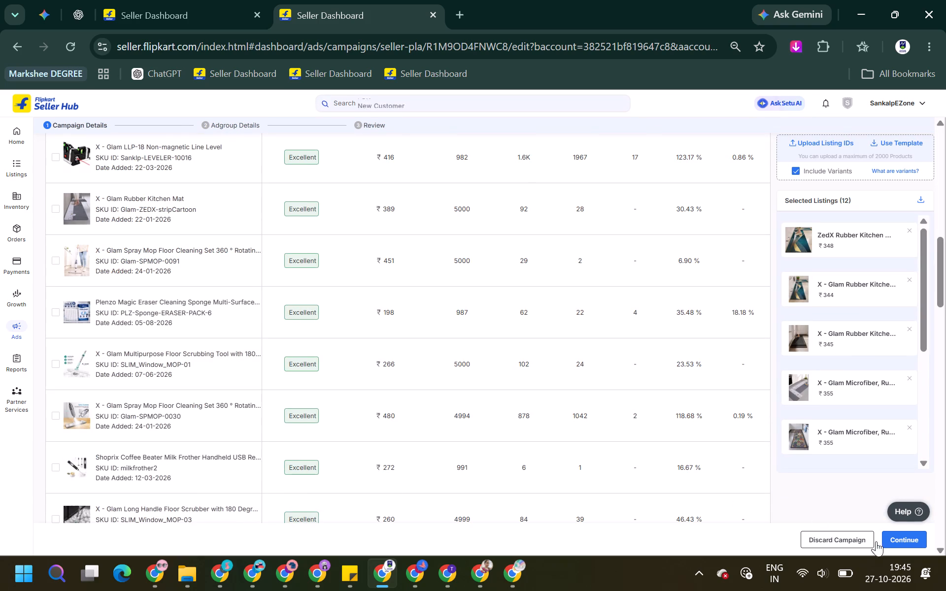
click(890, 545)
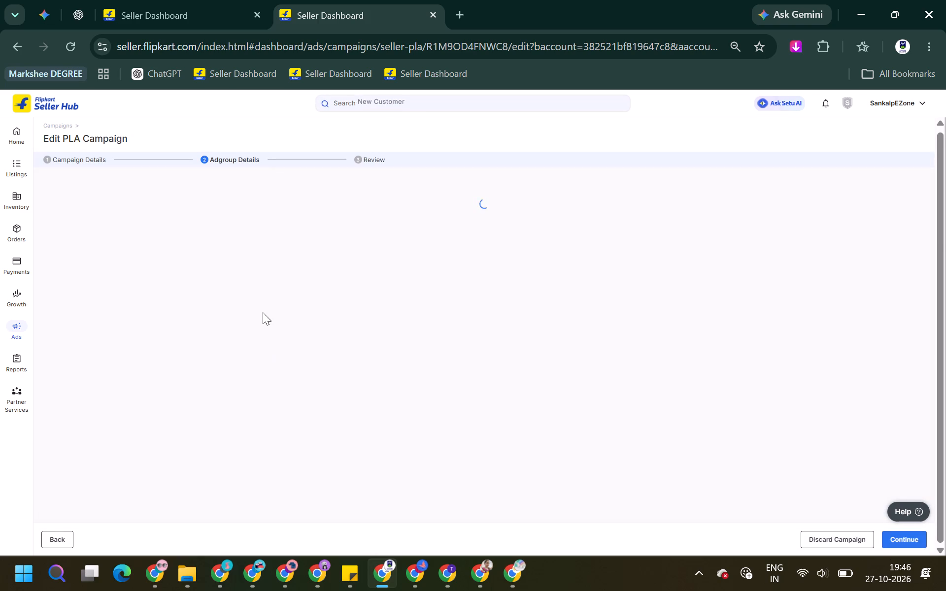
Set the Home Furnishing adgroup's ROI target to 7, save it and submit the cloned Night-AUG-MAT campaign.
scroll(263, 312, down, 2)
click(211, 373)
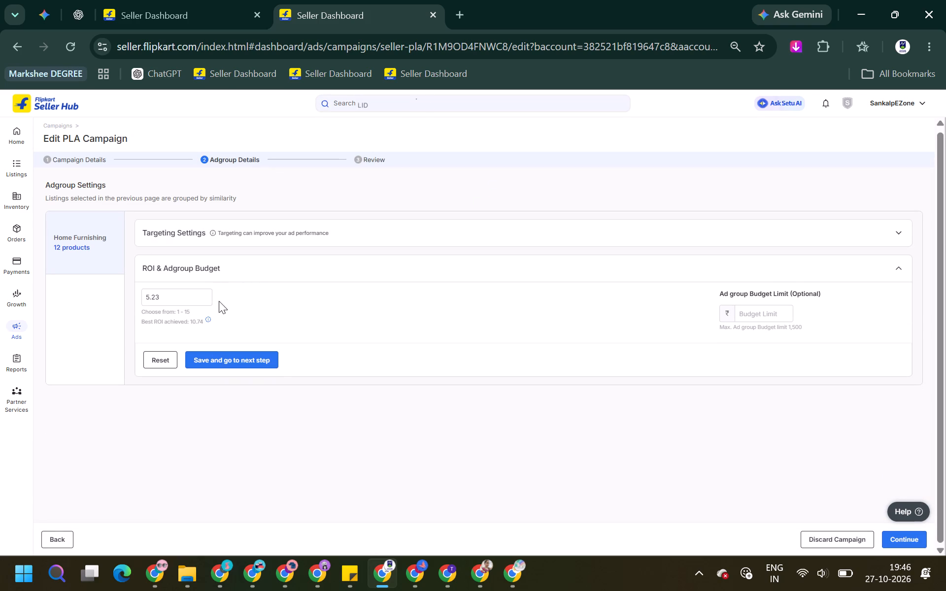
triple_click(199, 303)
key(7)
click(256, 357)
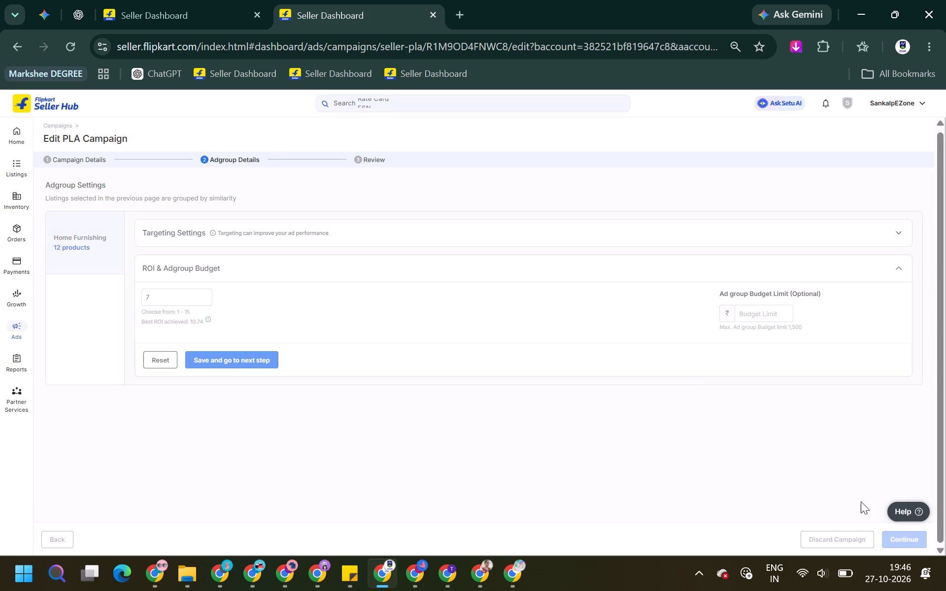
click(906, 538)
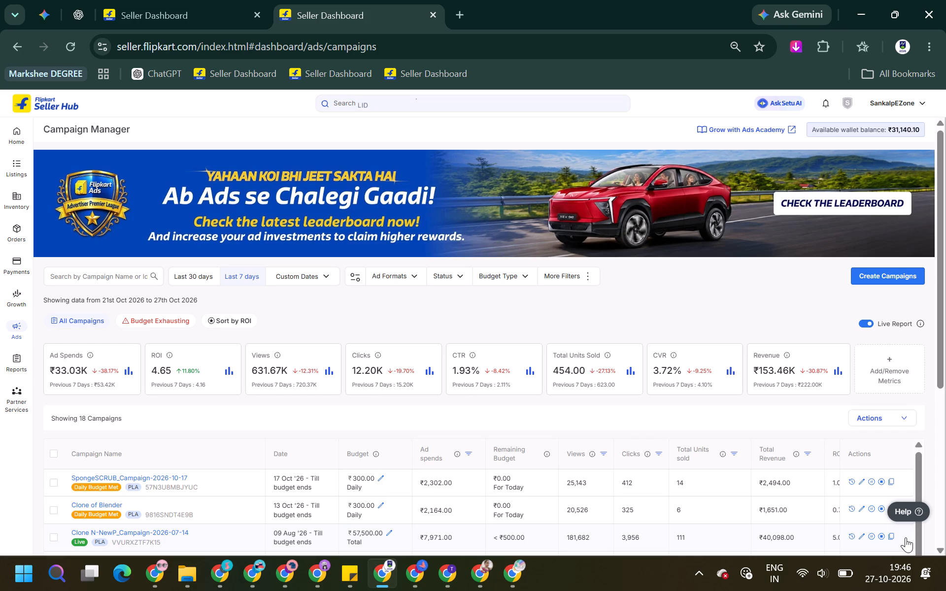
Look through the campaign list and limit its reporting period to 27 October 2026 only.
scroll(670, 447, down, 6)
scroll(616, 457, down, 2)
scroll(615, 459, up, 1)
scroll(615, 459, down, 2)
scroll(512, 282, down, 2)
scroll(511, 283, up, 1)
scroll(509, 285, down, 11)
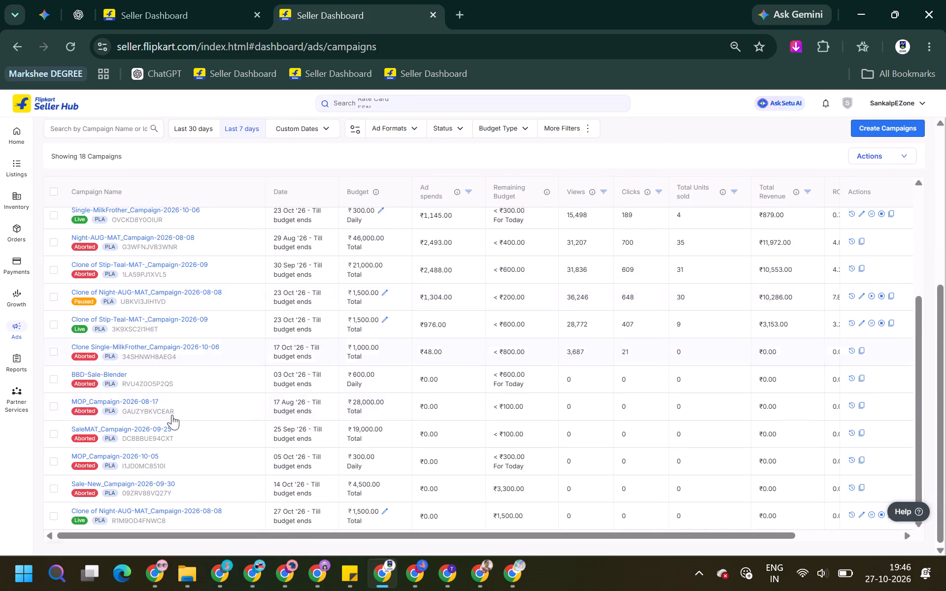
click(291, 124)
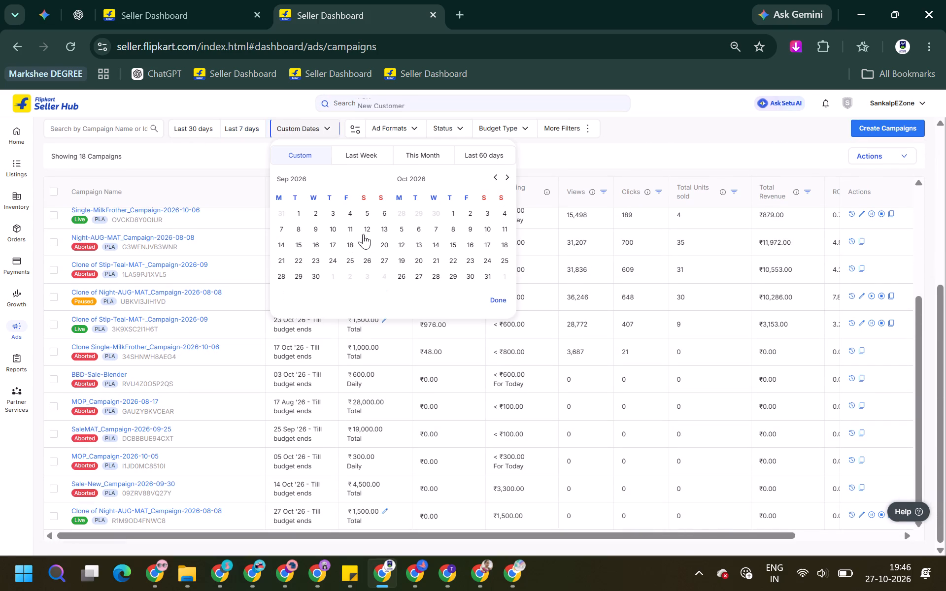
double_click(420, 276)
click(490, 306)
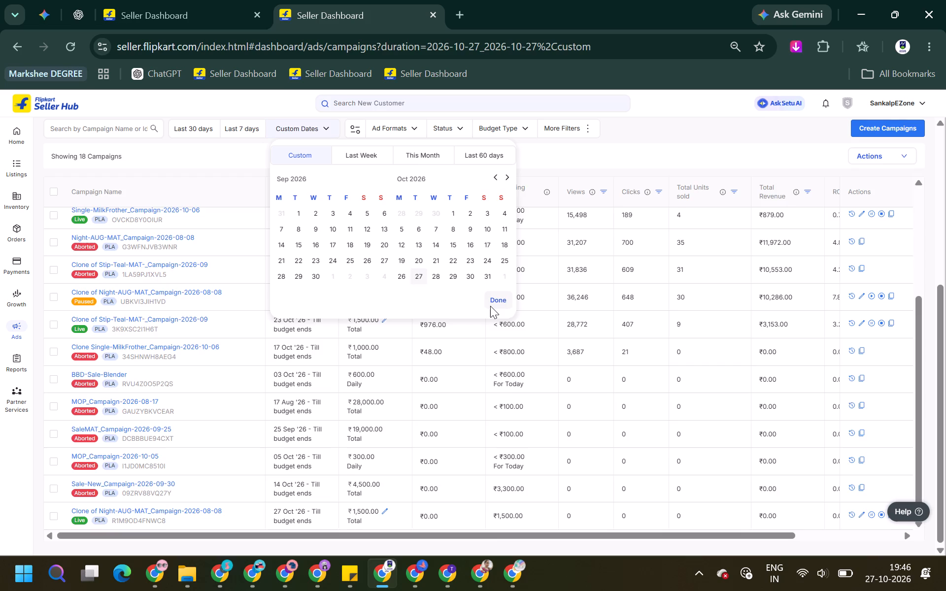
Pause the live Clone of Stip-Teal-MAT-_Campaign-2026-09 campaign and confirm the pause.
scroll(329, 329, down, 1)
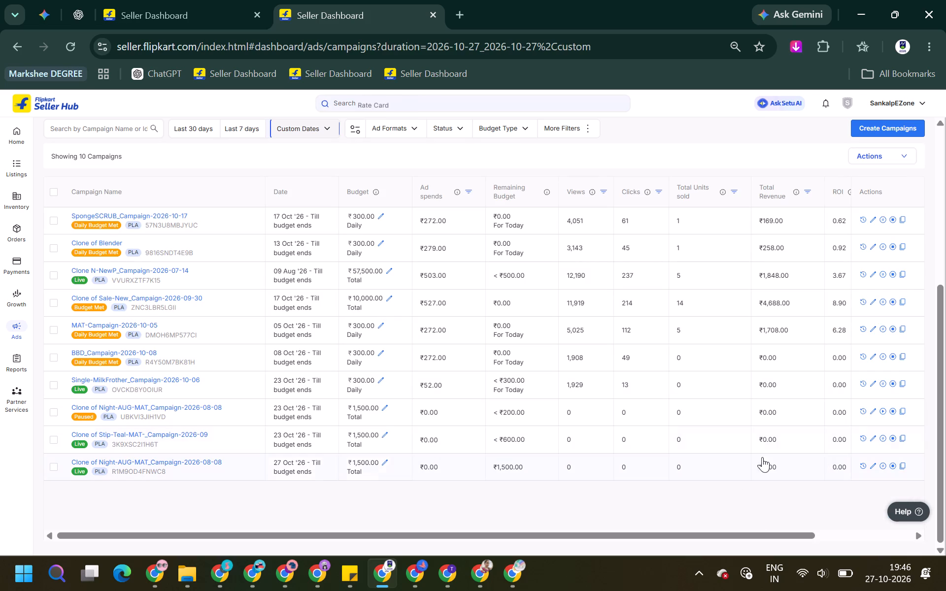
click(888, 438)
click(885, 438)
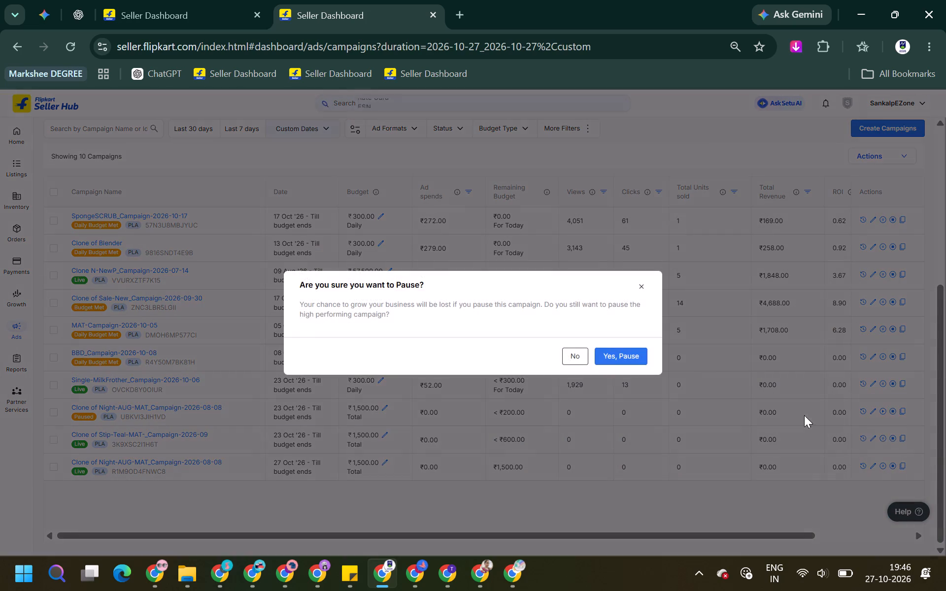
click(652, 354)
click(637, 359)
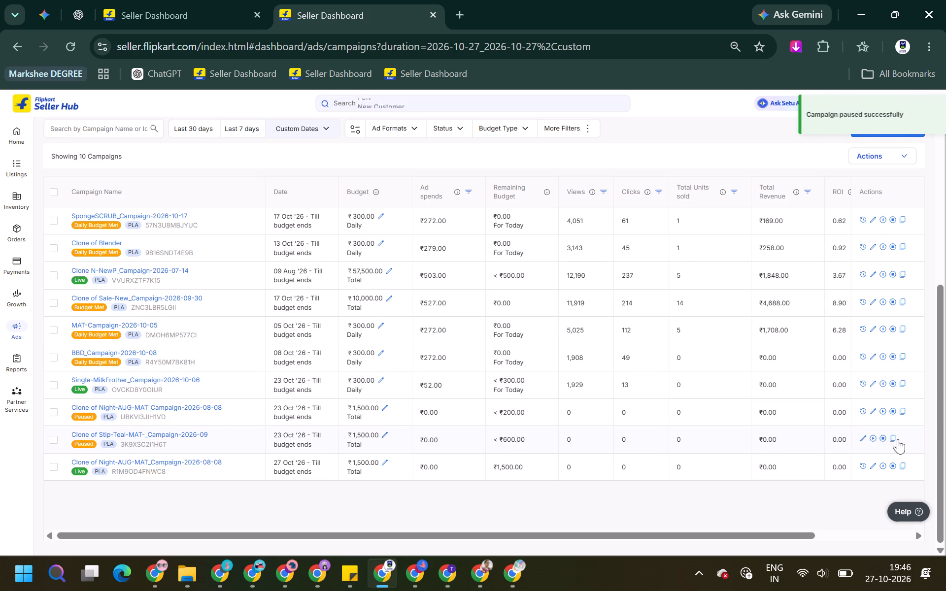
Clone the paused Clone of Stip-Teal-MAT-_Campaign-2026-09 campaign, remove the (1) suffix from the copy's name and continue to its adgroup details.
click(895, 438)
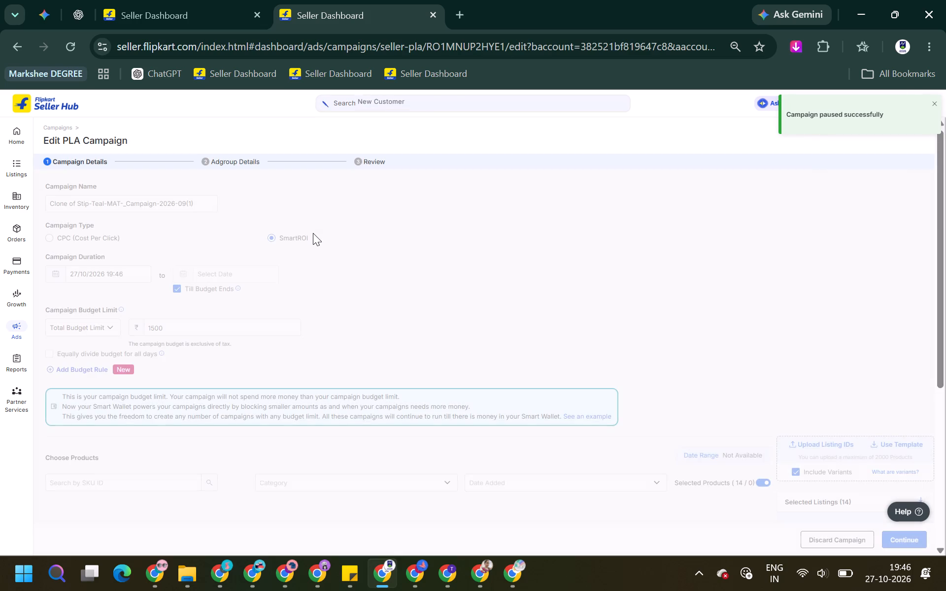
click(212, 203)
key(BackSpace)
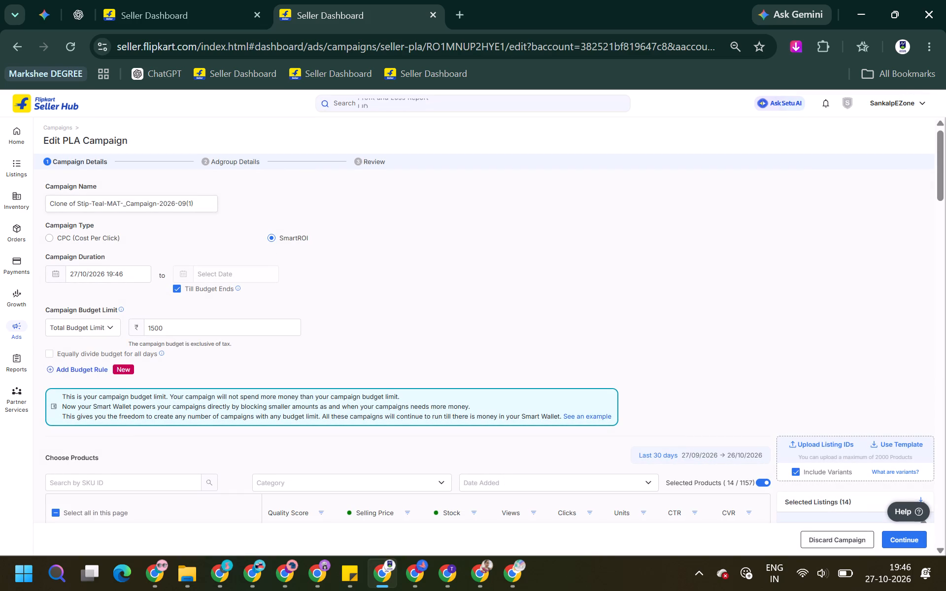
key(Delete)
click(205, 201)
key(BackSpace)
key(BackSpace)
key(BackSpace)
scroll(389, 327, down, 1)
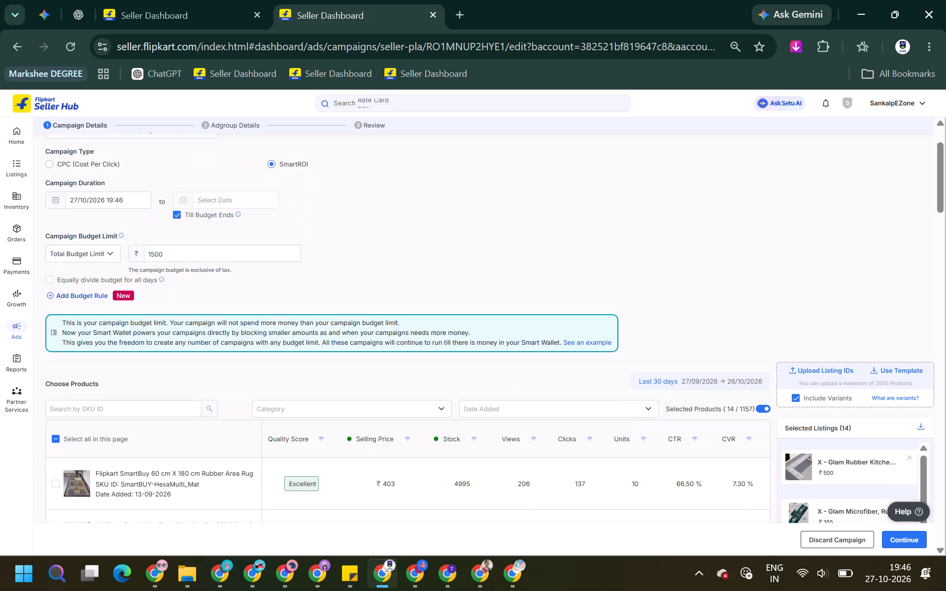
click(891, 540)
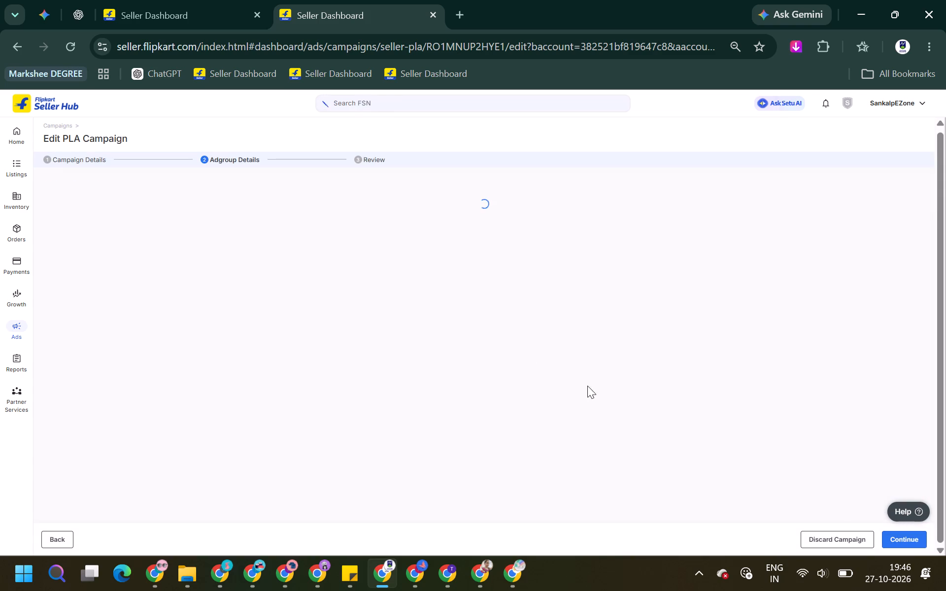
Set the Home Furnishing adgroup's ROI target to 8, save it and submit the cloned Stip-Teal-MAT campaign.
click(210, 370)
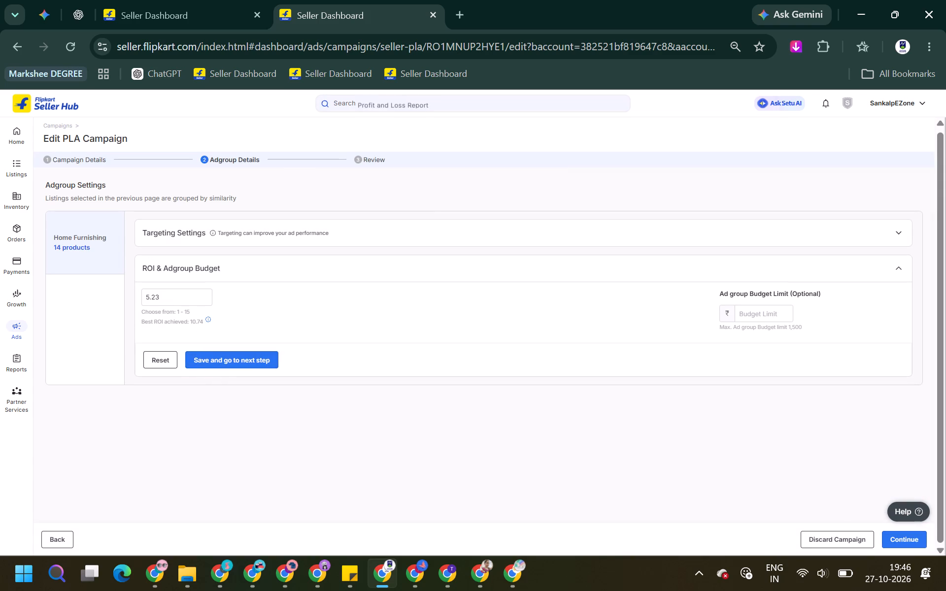
triple_click(185, 305)
key(8)
click(270, 357)
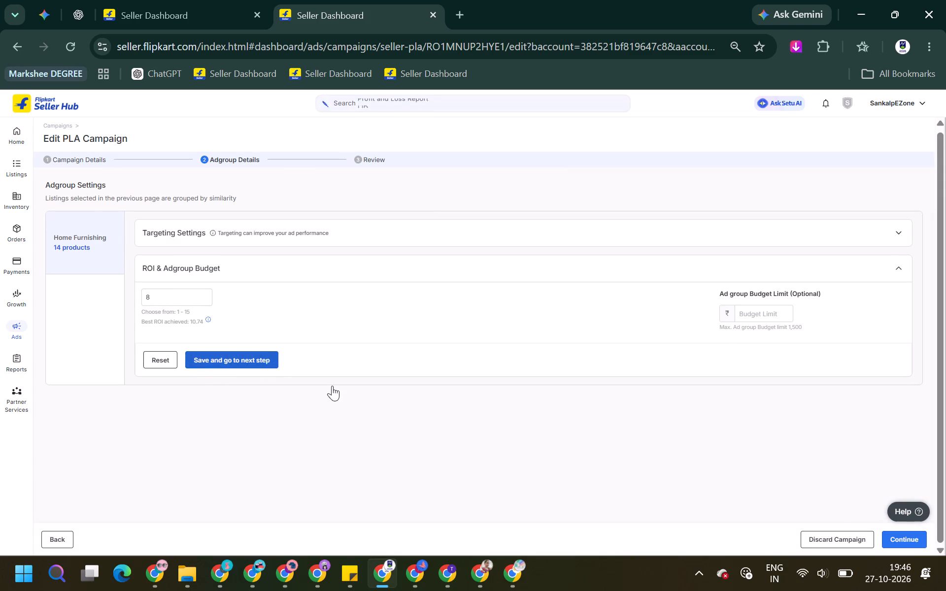
click(904, 547)
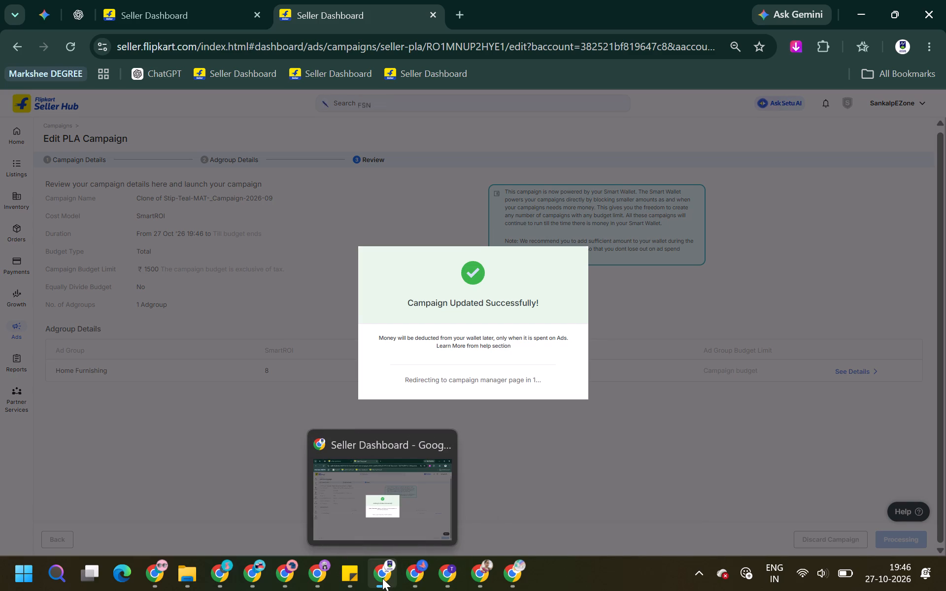
Reorder the taskbar so File Explorer follows the fifth browser window and SankalpEZone's browser window comes before the sticky notes.
drag(184, 575, 321, 588)
drag(375, 573, 326, 575)
Switch to MEETONLINEZONE's browser window, open Campaign Manager in a separate tab and reload the active listings page.
click(408, 577)
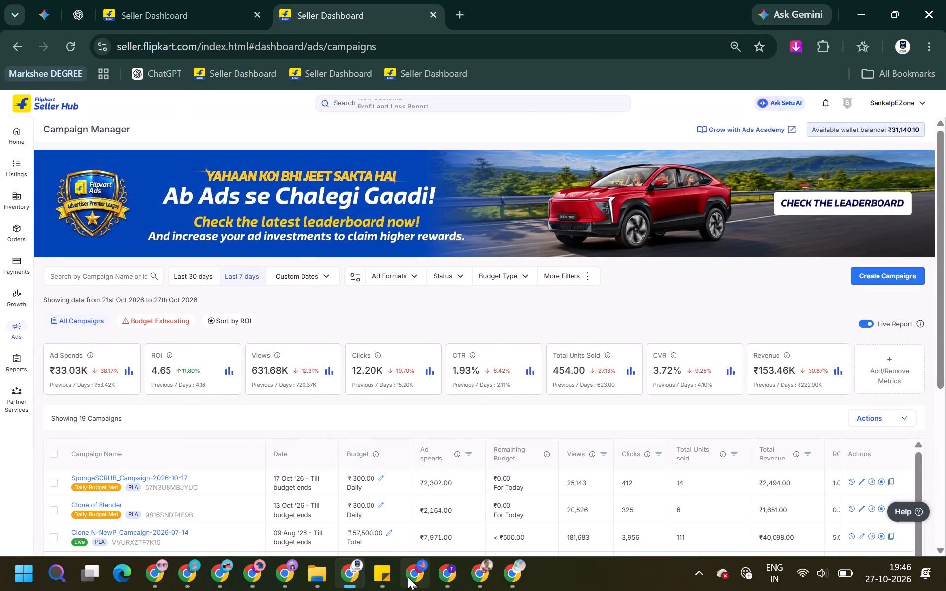
right_click(10, 337)
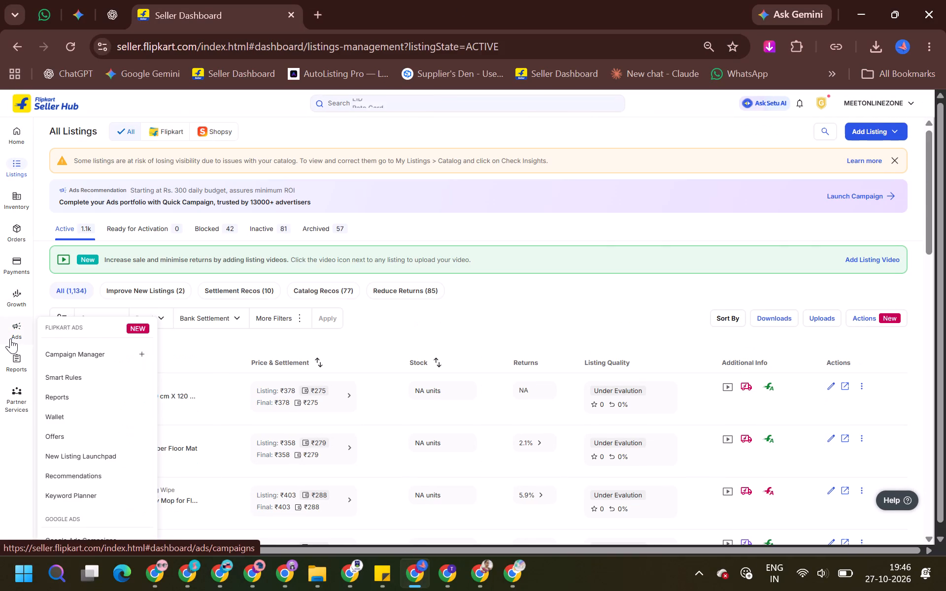
click(64, 360)
click(402, 0)
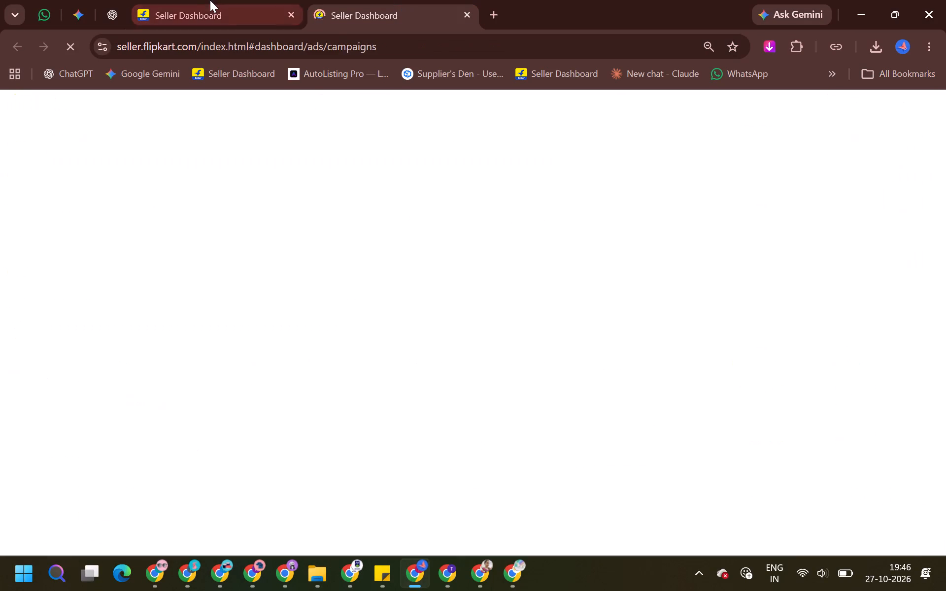
click(210, 0)
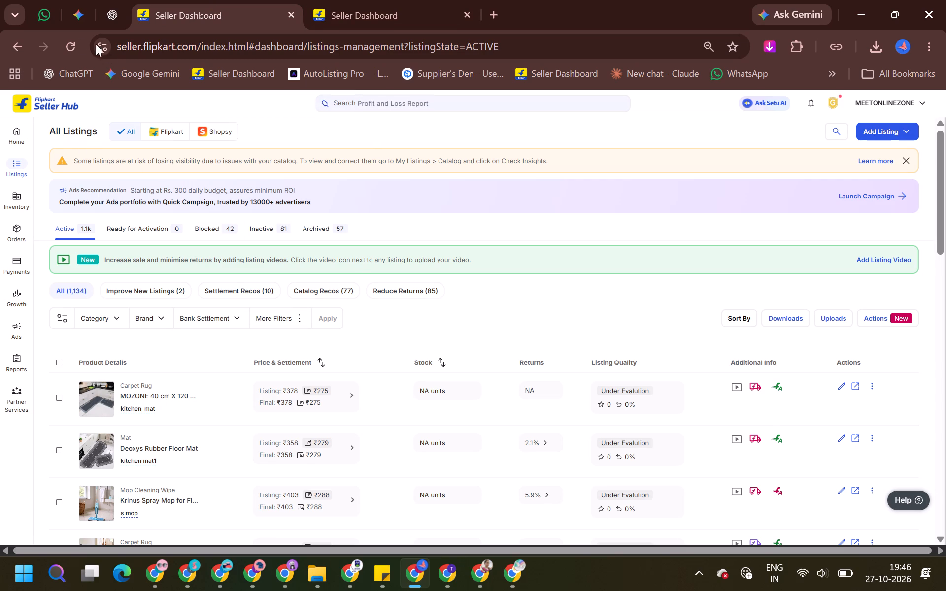
click(71, 38)
Return to SankalpEZone's browser window, reload the active listings and filter them to Low Stock to examine the affected products.
click(339, 572)
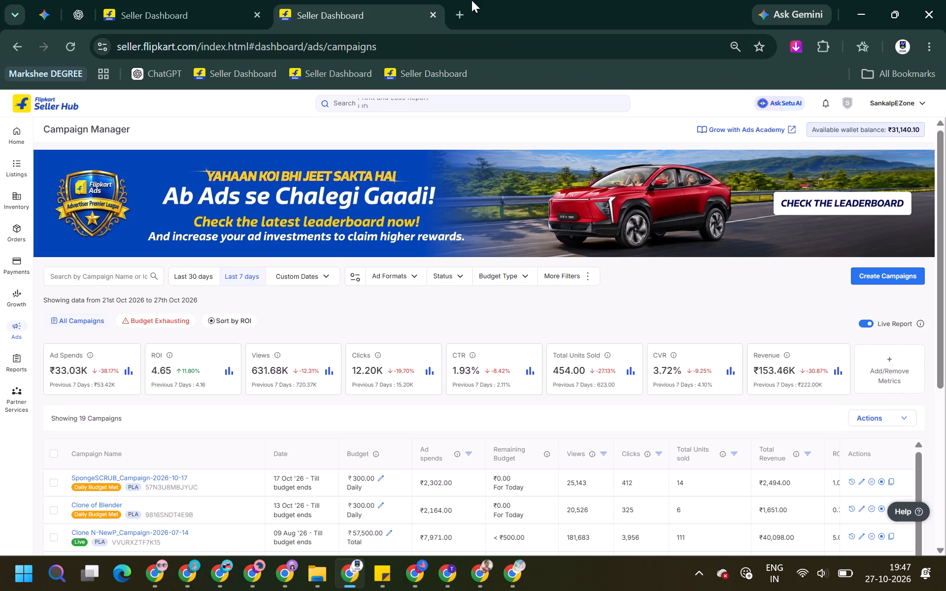
click(187, 0)
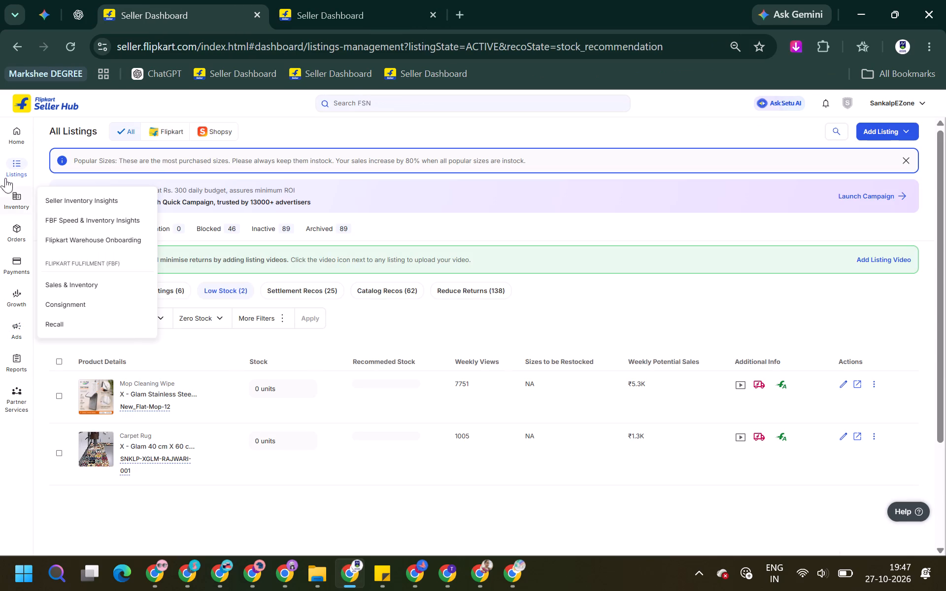
click(8, 169)
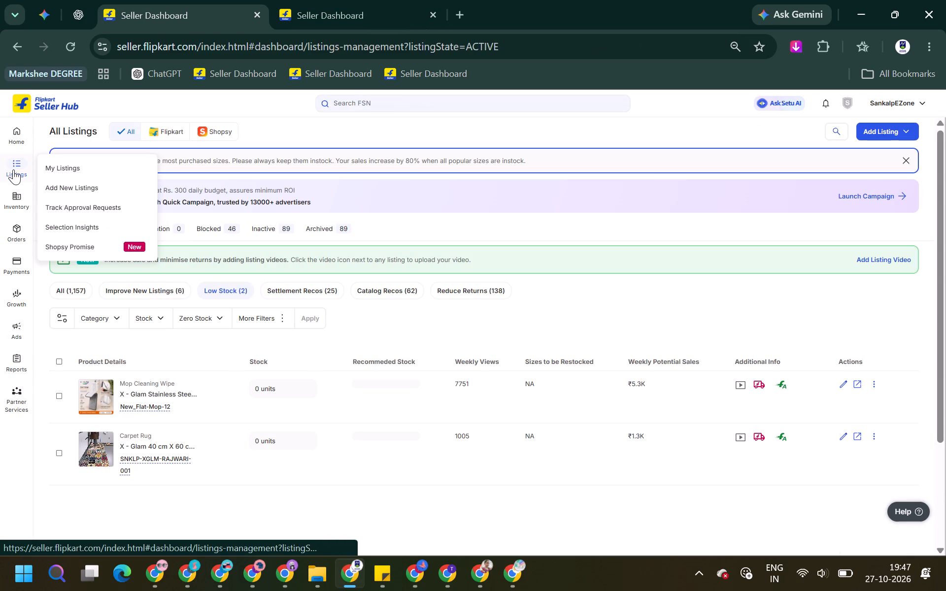
double_click(13, 169)
click(13, 169)
click(70, 59)
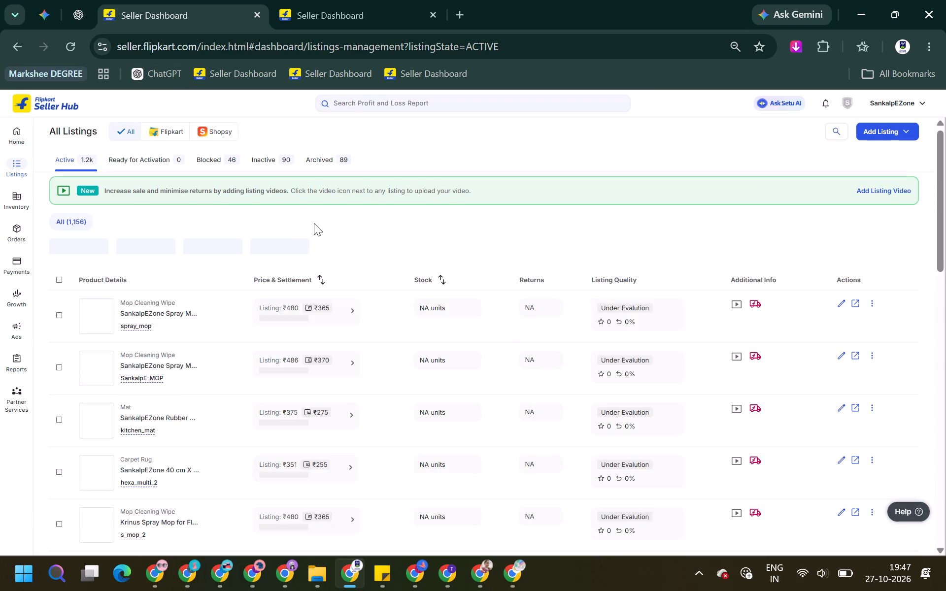
click(239, 247)
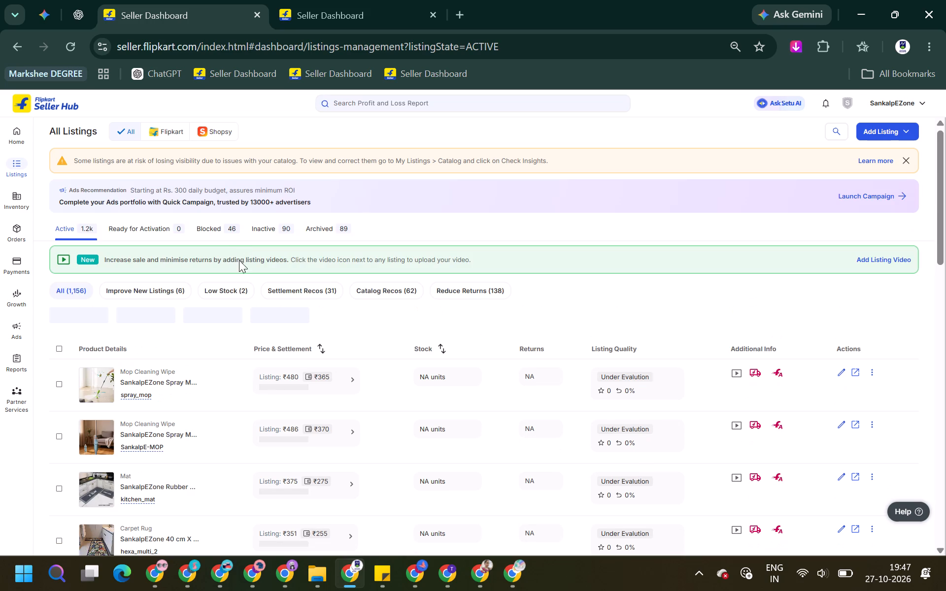
click(239, 290)
click(239, 290)
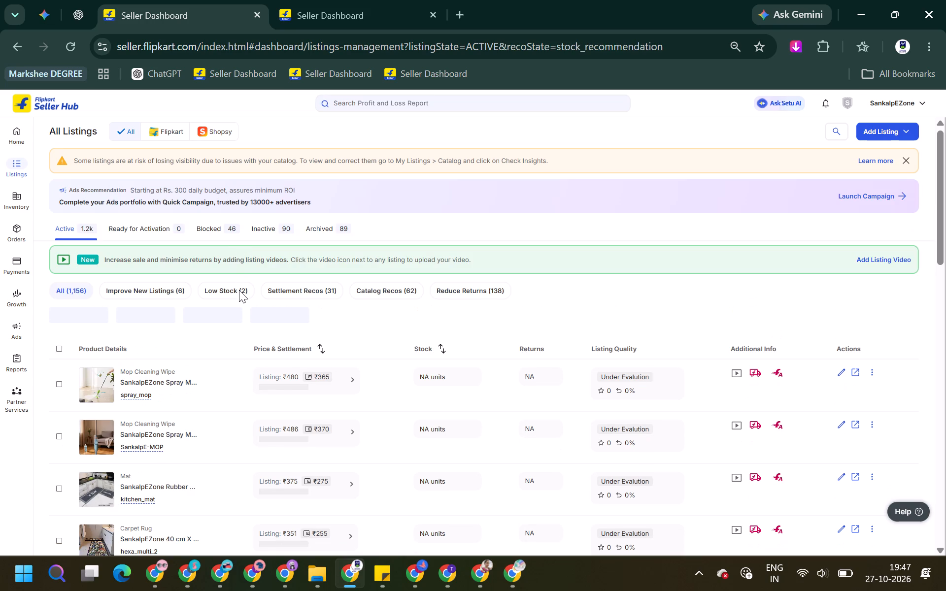
scroll(334, 282, down, 2)
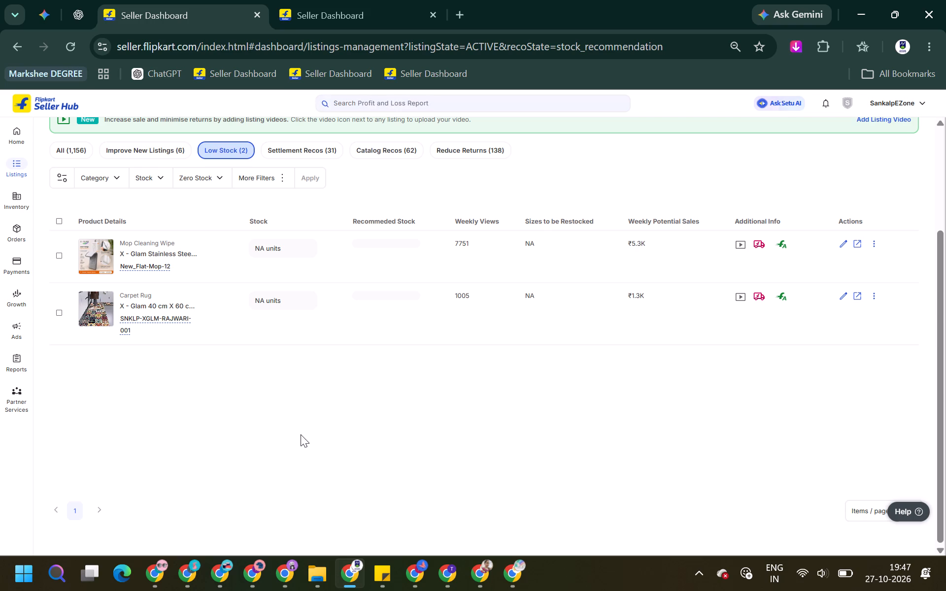
click(310, 393)
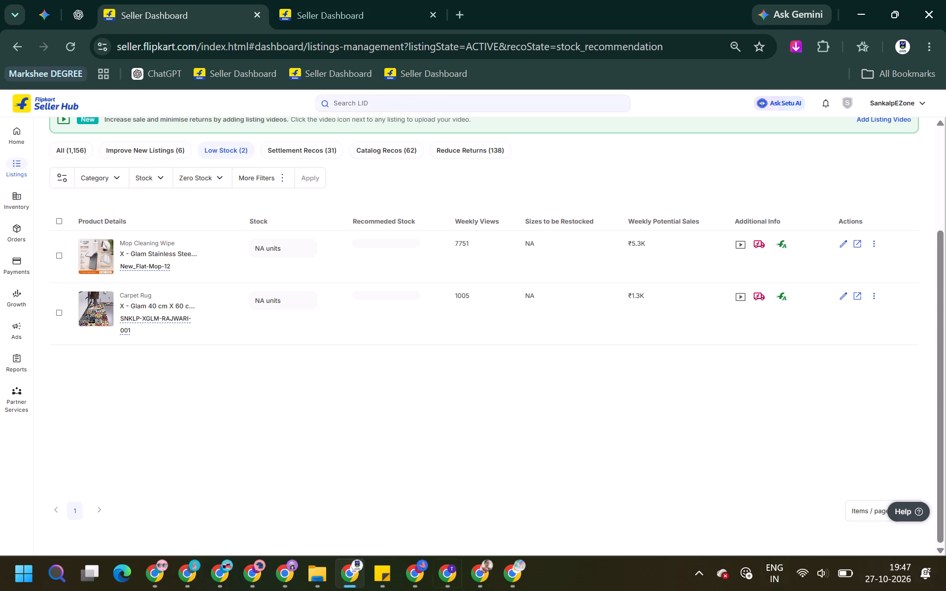
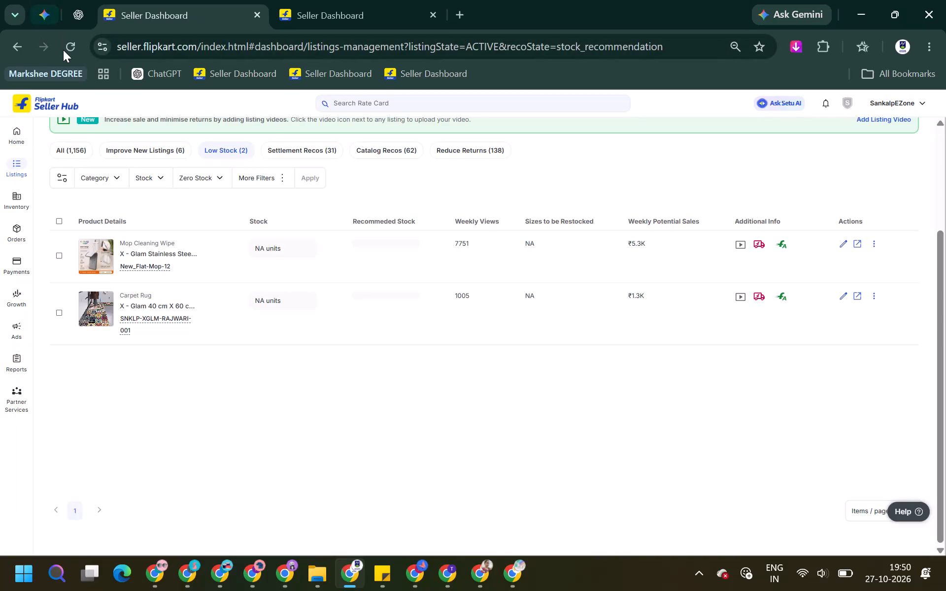
Reload the Low Stock listings, open the New_Flat-Mop-12 listing's edit form and close it without changes.
click(63, 50)
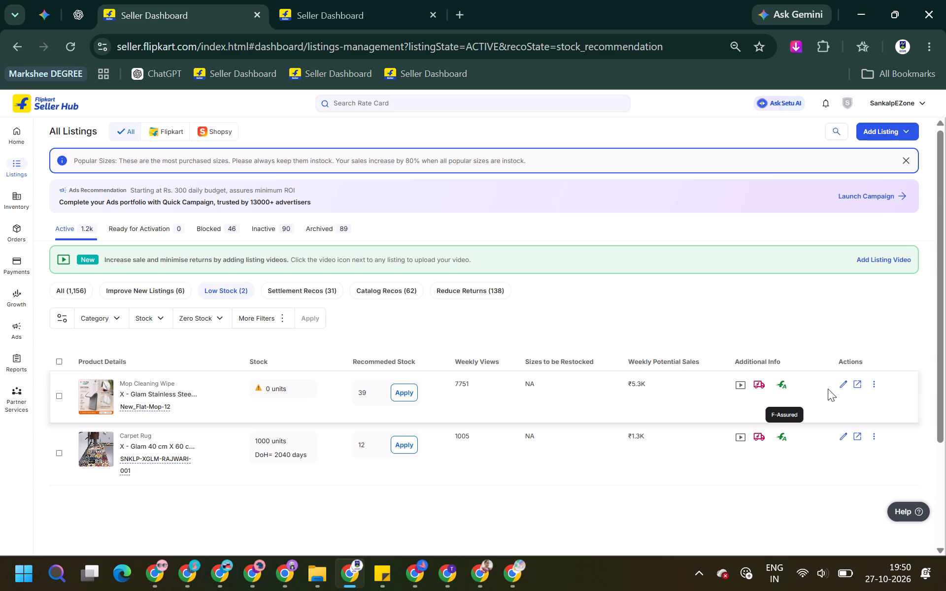
click(841, 385)
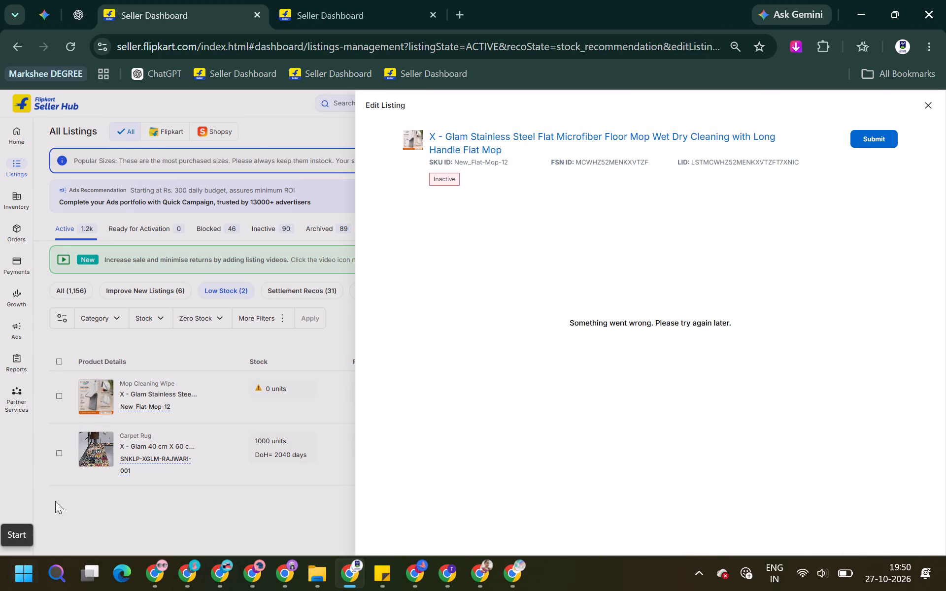
click(930, 105)
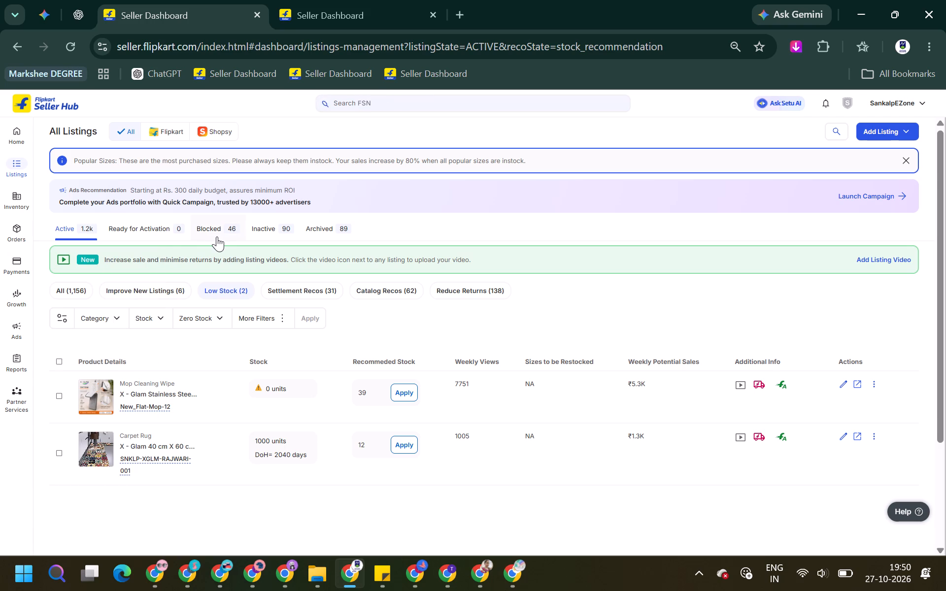
Leave the Low Stock recommendations and show all of SankalpEZone's active listings.
click(78, 292)
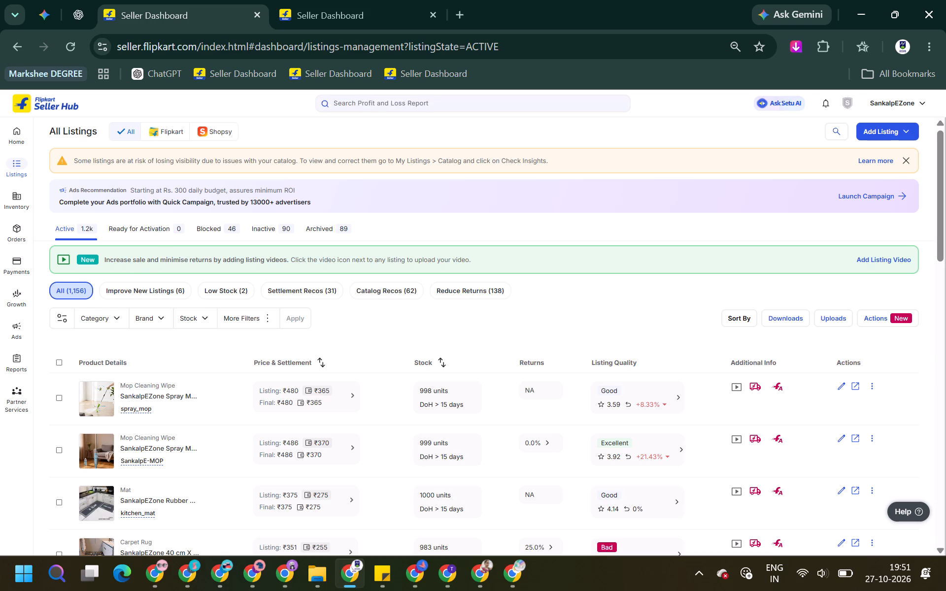
click(239, 318)
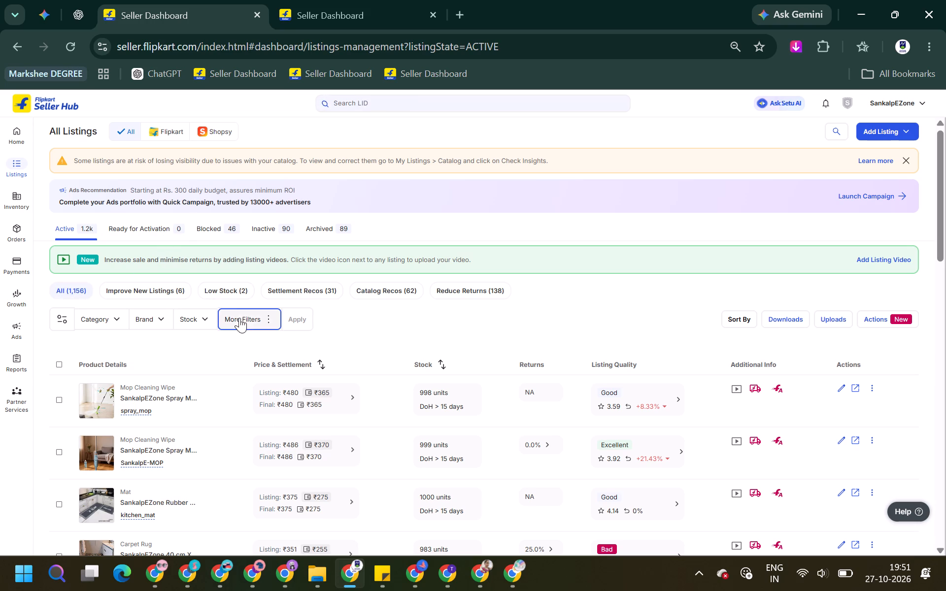
click(271, 318)
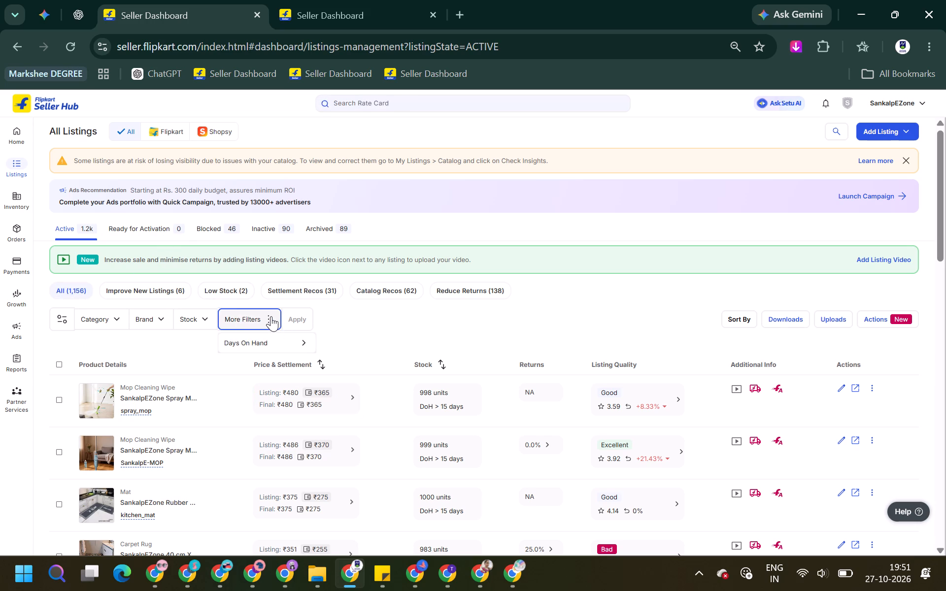
click(271, 316)
click(368, 318)
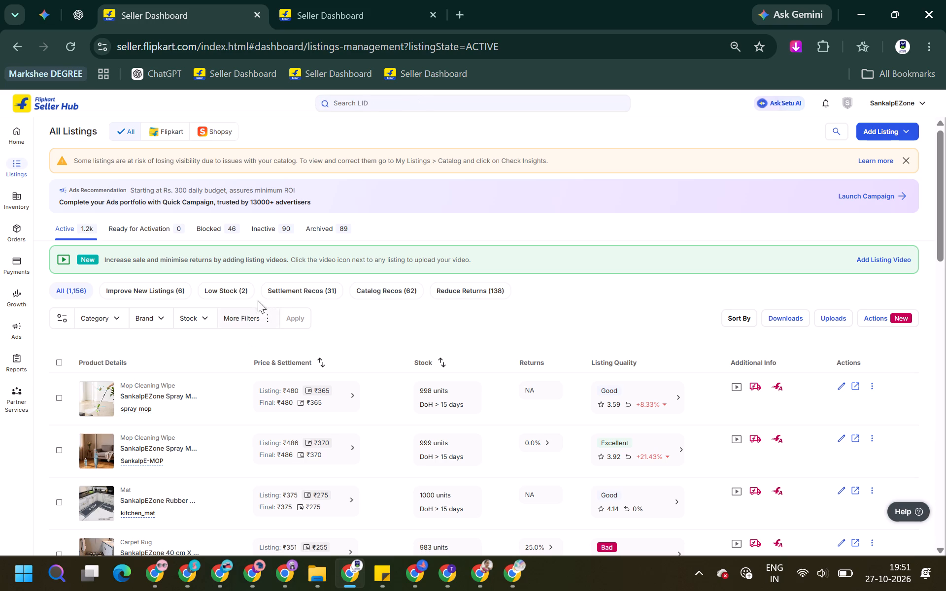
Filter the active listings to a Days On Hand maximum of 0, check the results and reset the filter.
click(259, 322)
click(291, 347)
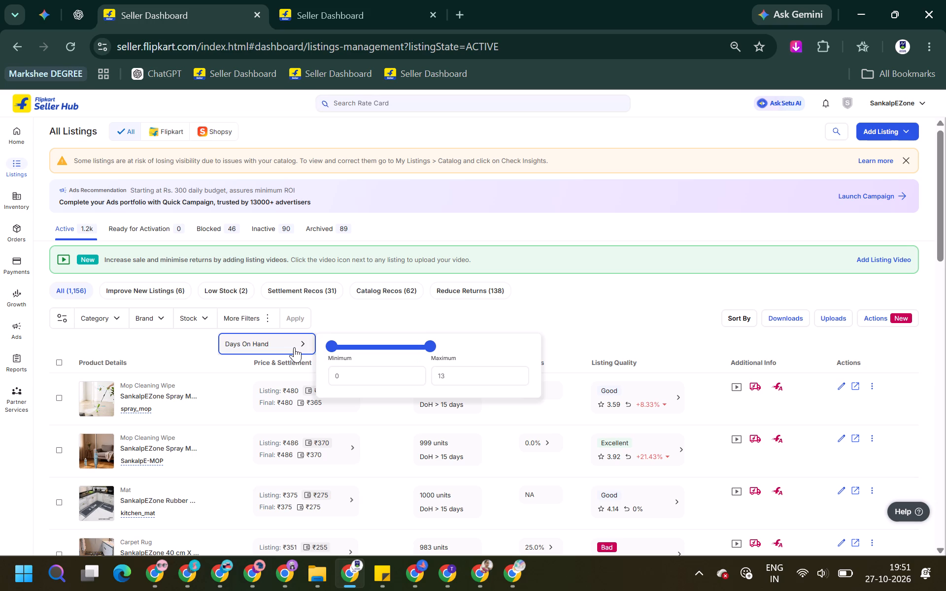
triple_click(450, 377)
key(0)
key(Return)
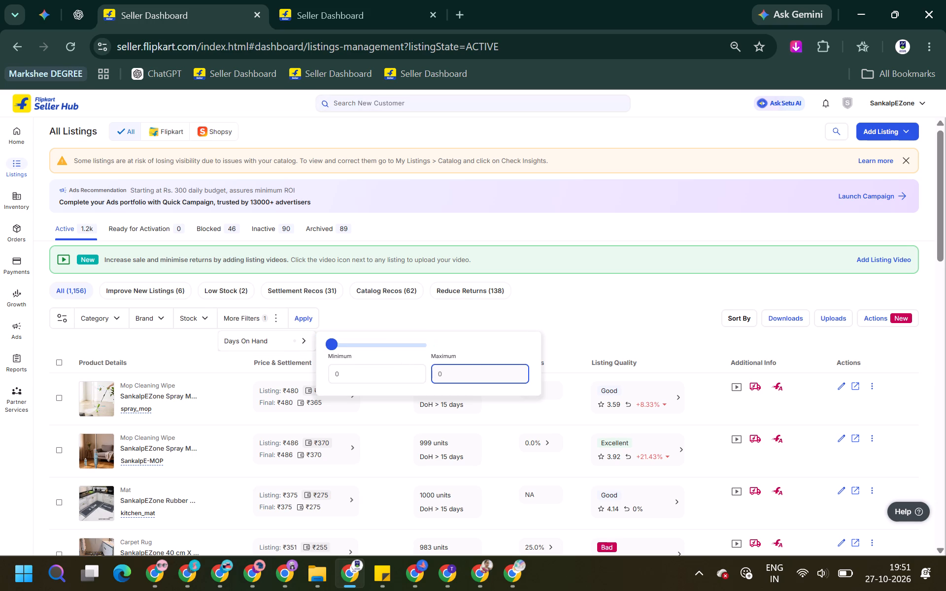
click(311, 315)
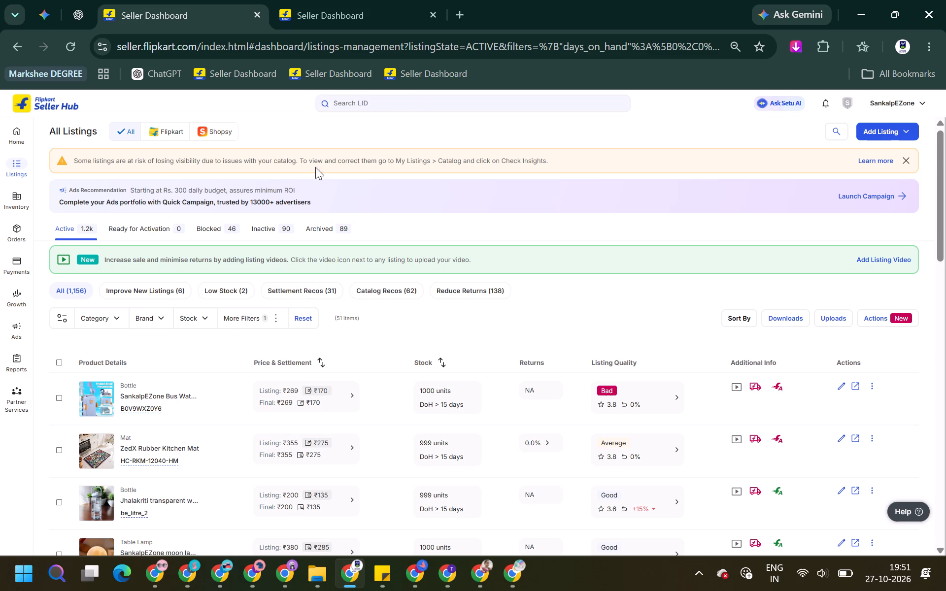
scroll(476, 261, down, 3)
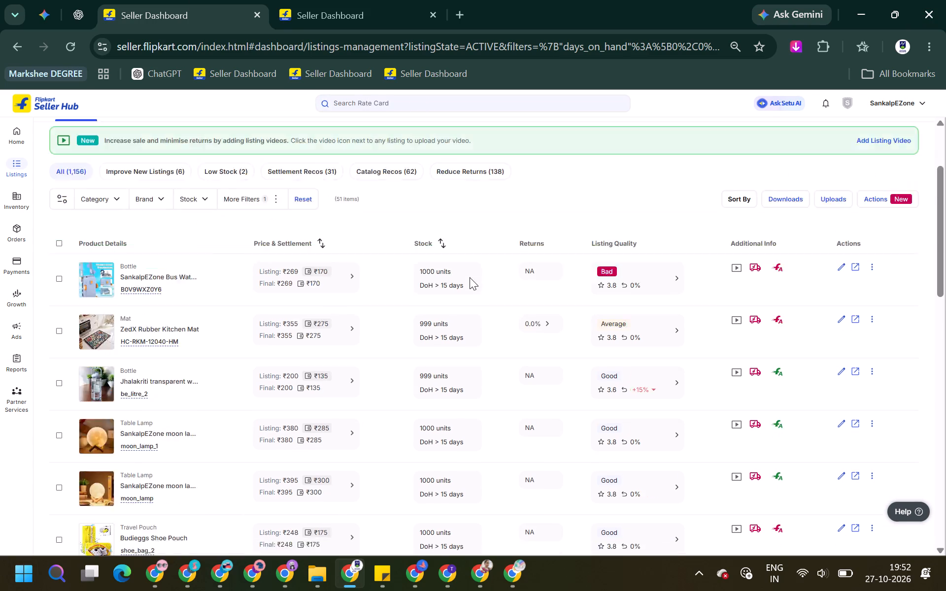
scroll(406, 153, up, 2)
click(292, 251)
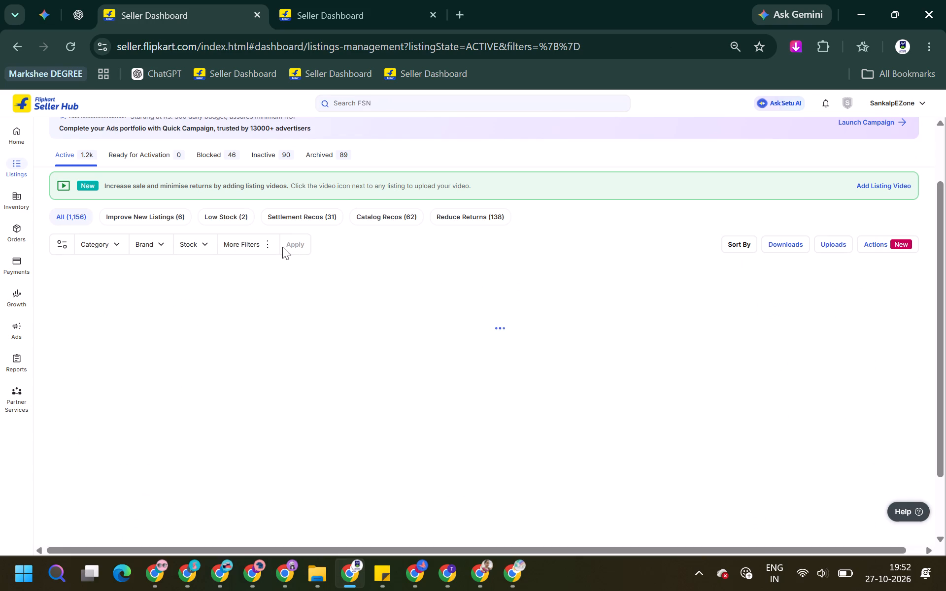
Filter SankalpEZone's active listings by Days On Hand with a maximum of 0.
click(276, 245)
click(276, 270)
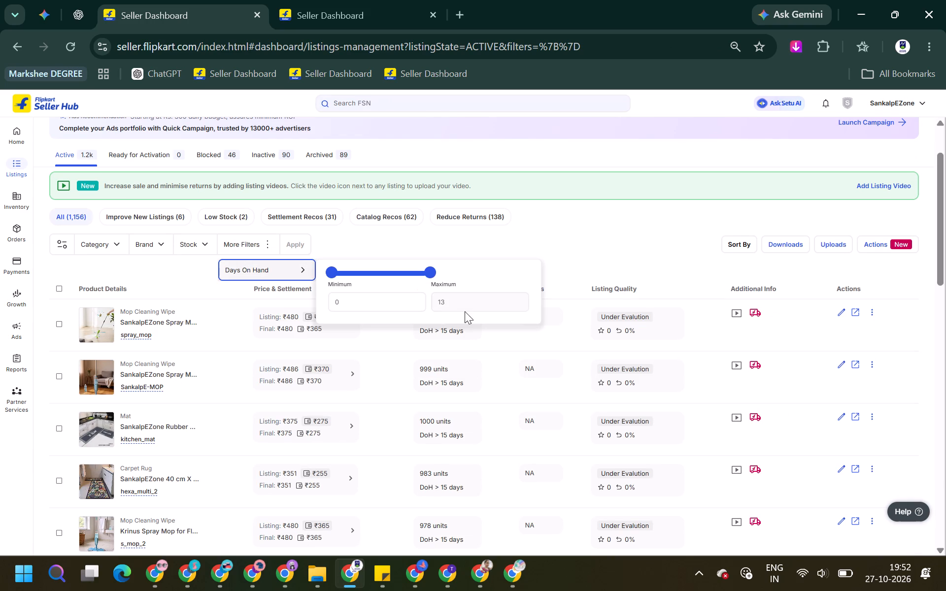
triple_click(456, 297)
key(0)
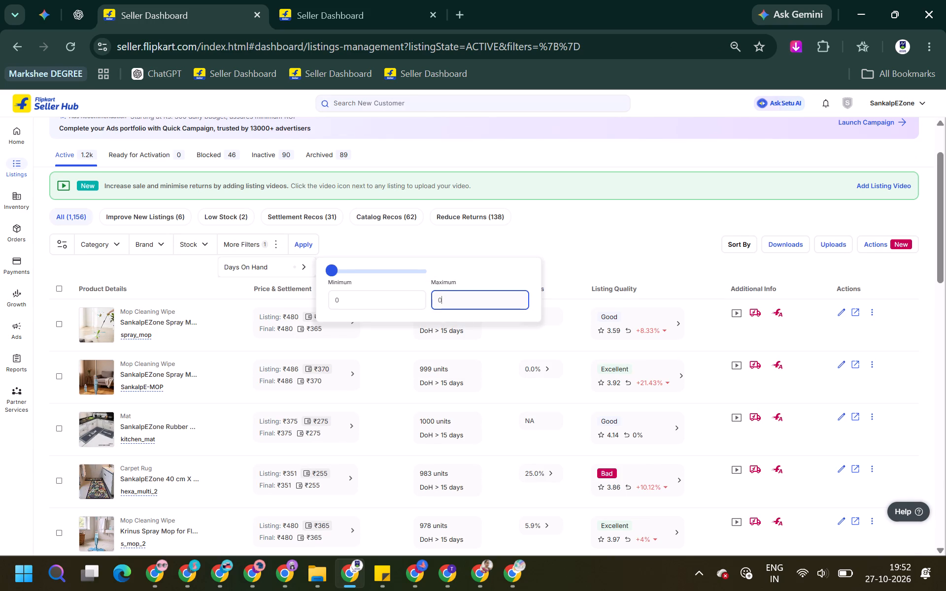
click(299, 253)
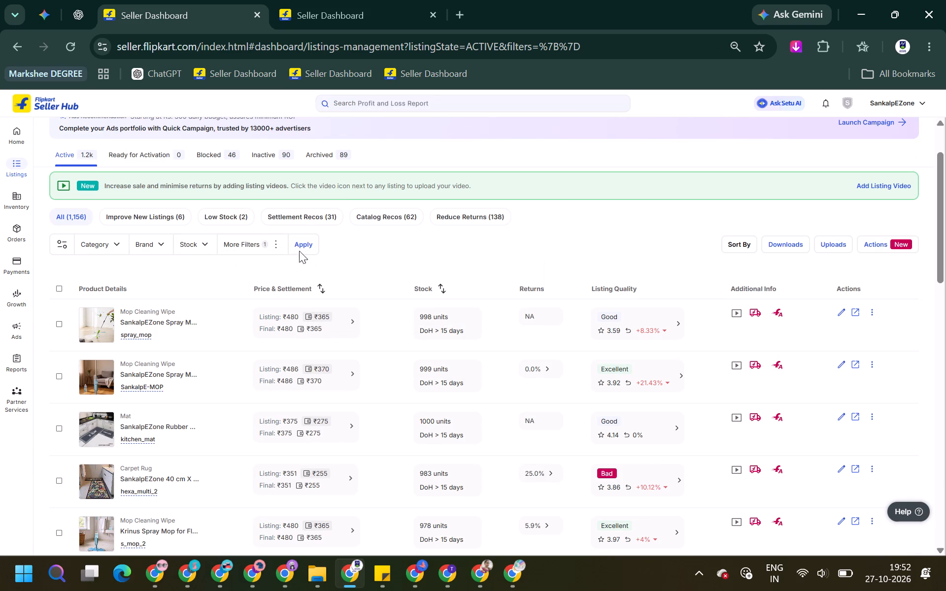
click(300, 246)
Find the out-of-stock ZEDX-sripBackgrey kitchen mat among the filtered listings and update its stock to 1000 units.
scroll(376, 237, down, 2)
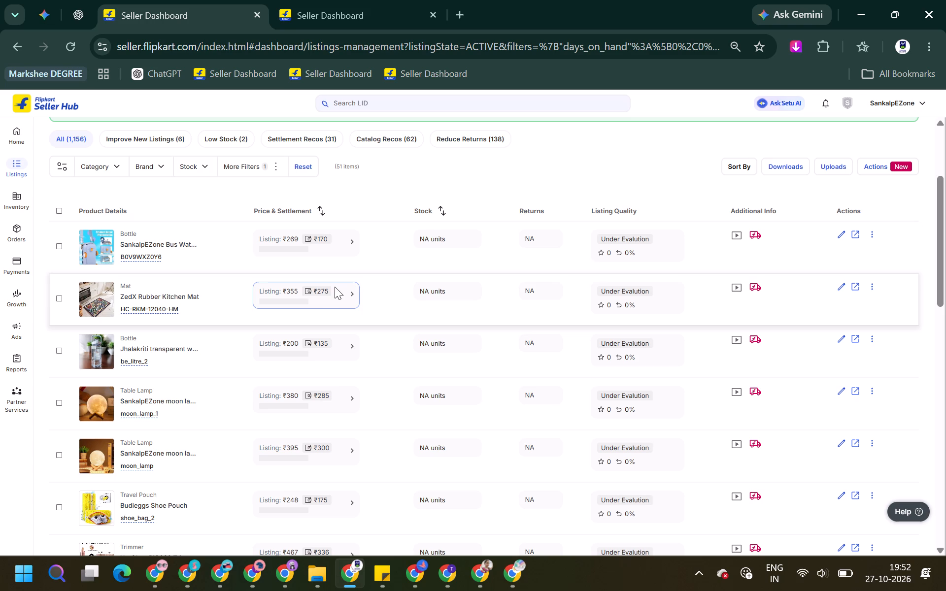
scroll(215, 317, down, 1)
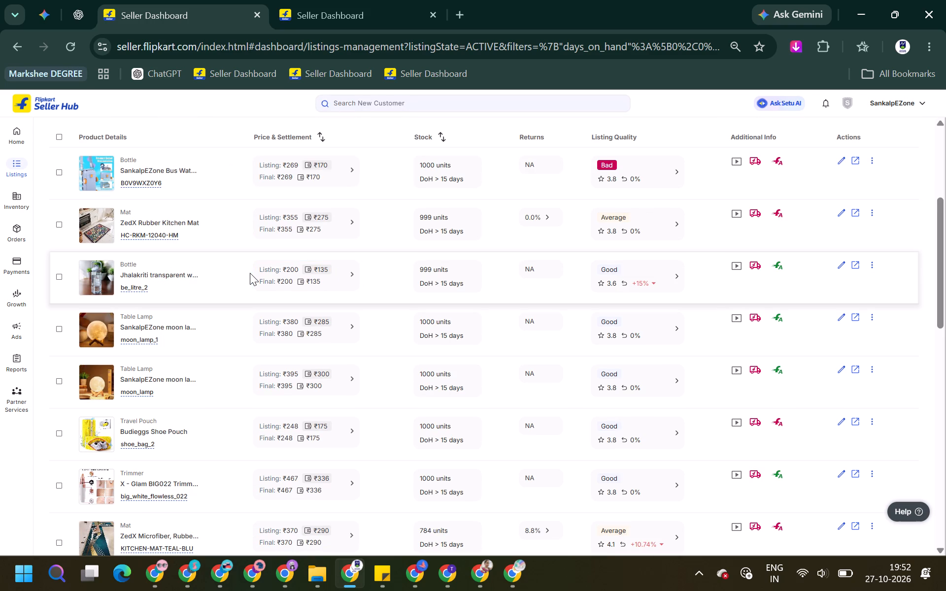
scroll(250, 273, down, 1)
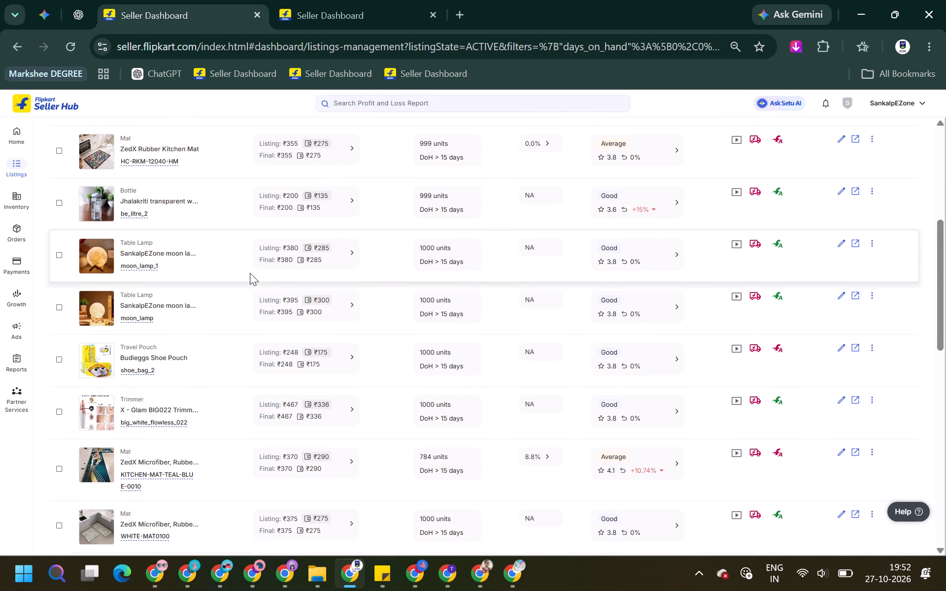
scroll(250, 273, down, 2)
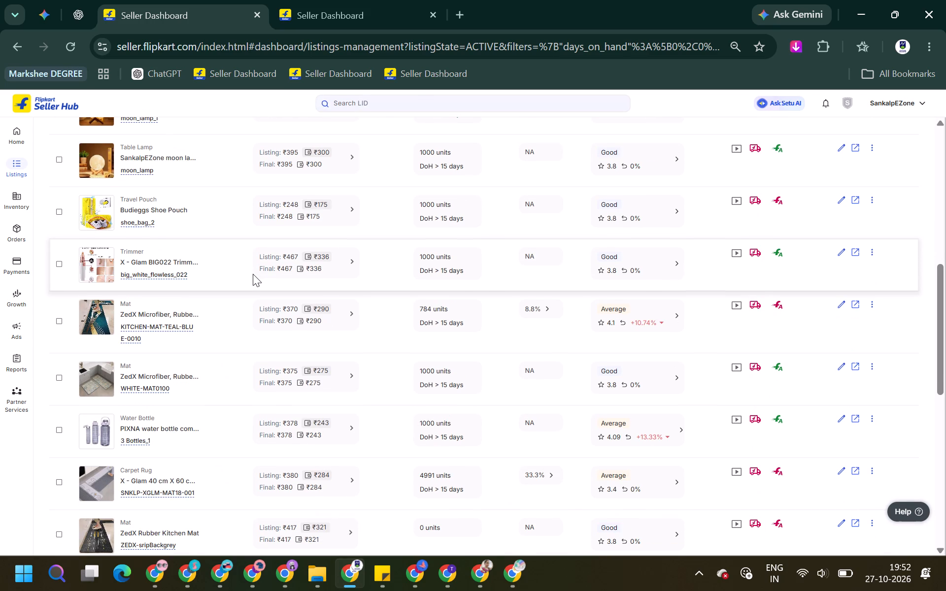
scroll(370, 324, down, 1)
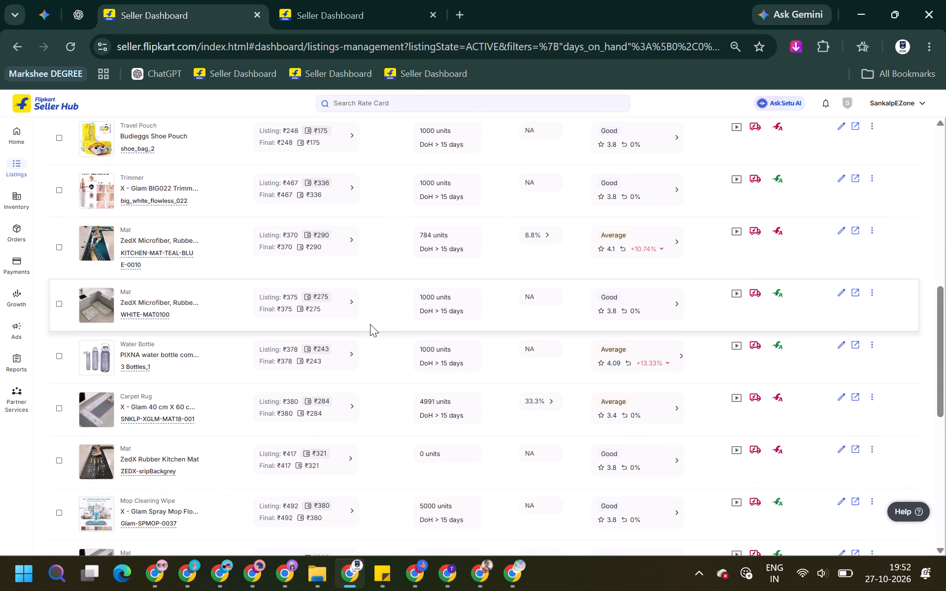
scroll(384, 323, down, 3)
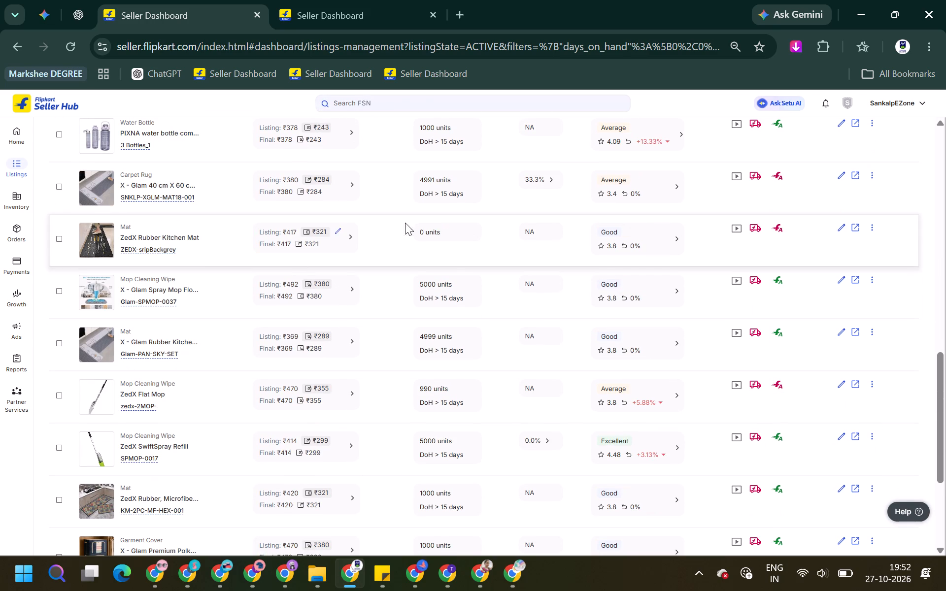
click(474, 231)
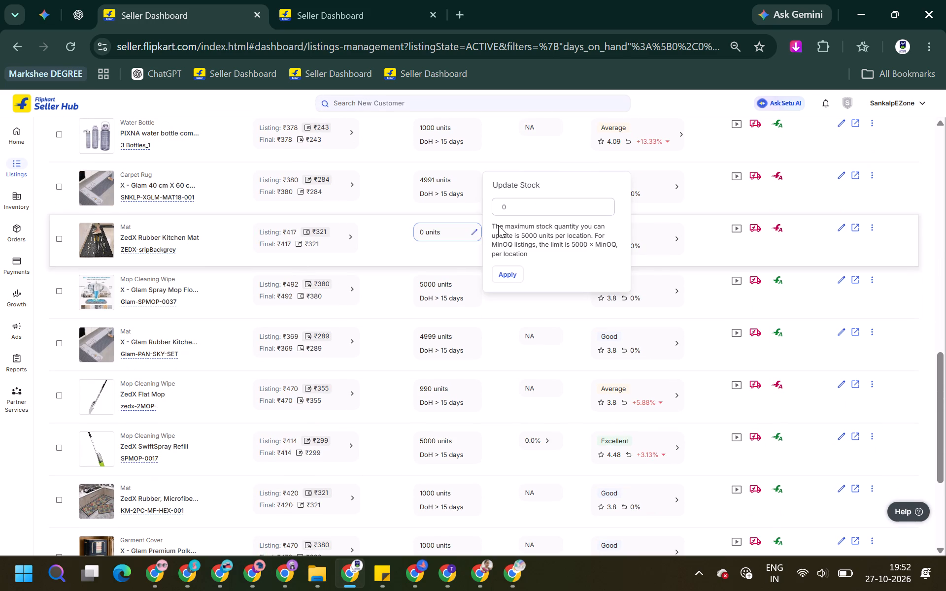
triple_click(523, 211)
text(100)
key(0)
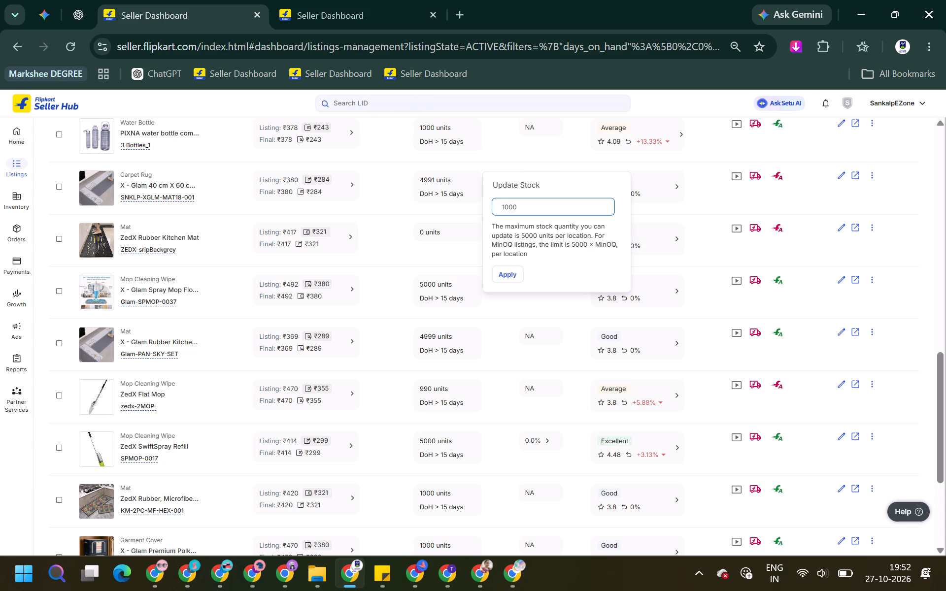
click(503, 272)
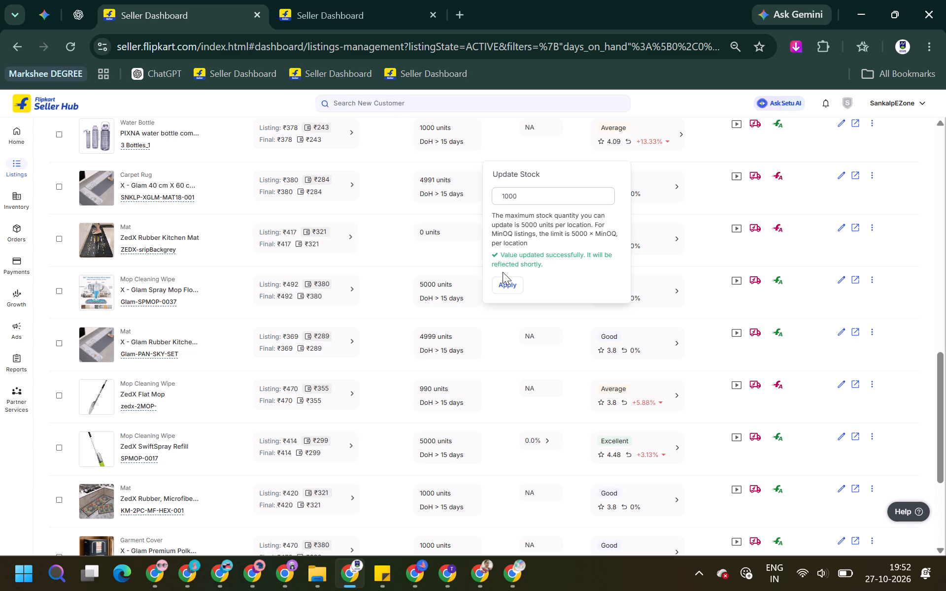
click(399, 270)
Check the remaining filtered listings for stock levels and reset the Days On Hand filter.
scroll(399, 269, down, 5)
scroll(399, 270, up, 1)
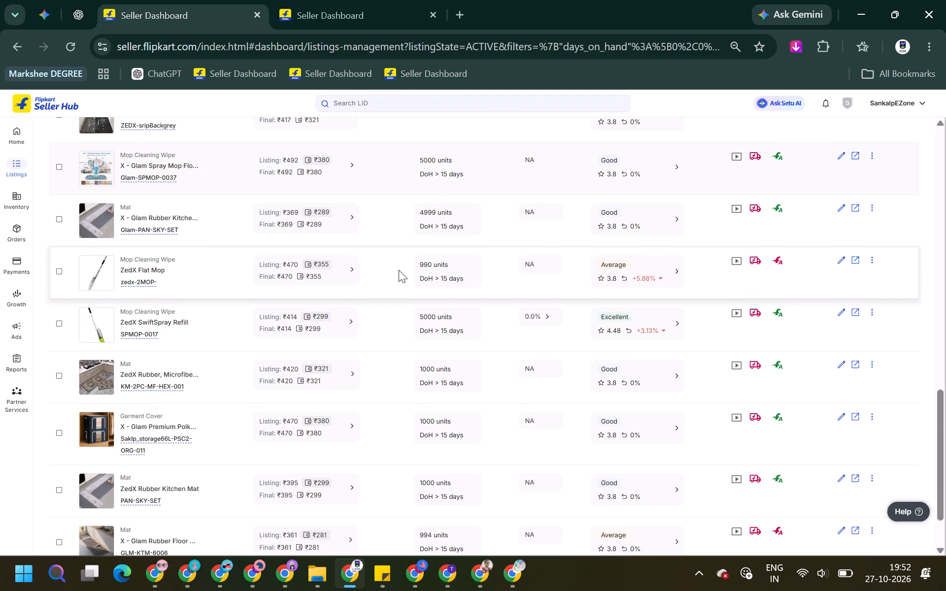
scroll(399, 270, down, 6)
scroll(399, 270, up, 20)
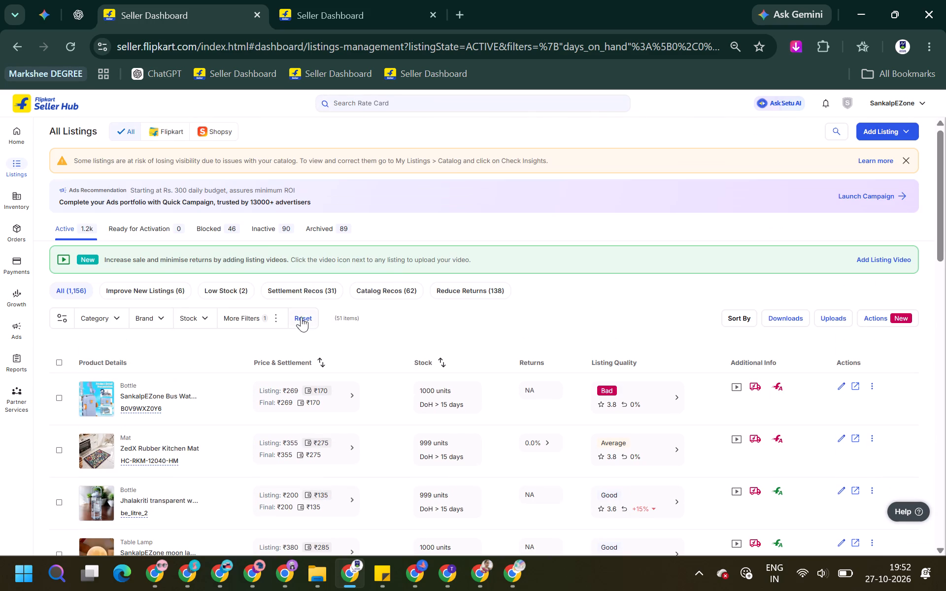
click(286, 318)
click(279, 320)
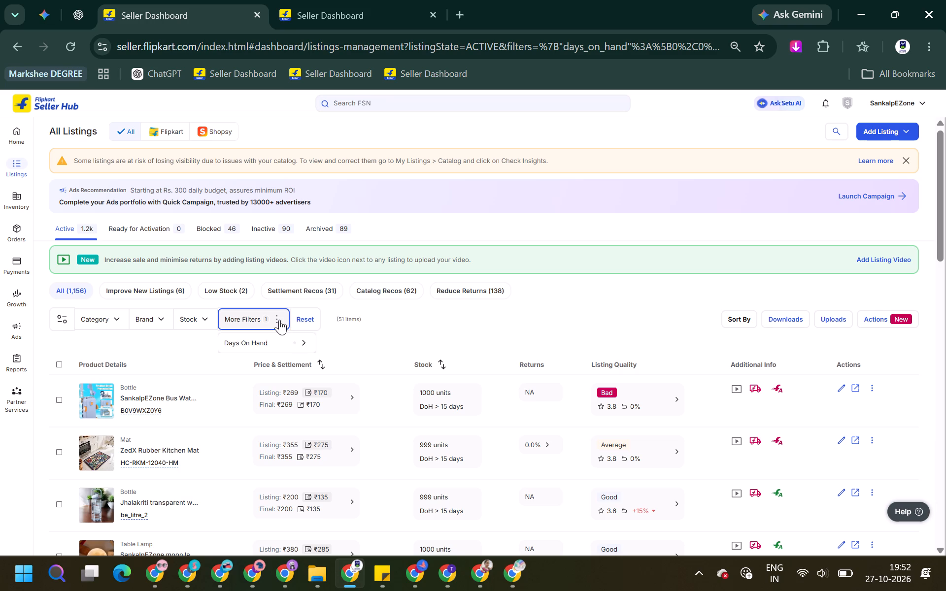
click(276, 319)
click(304, 343)
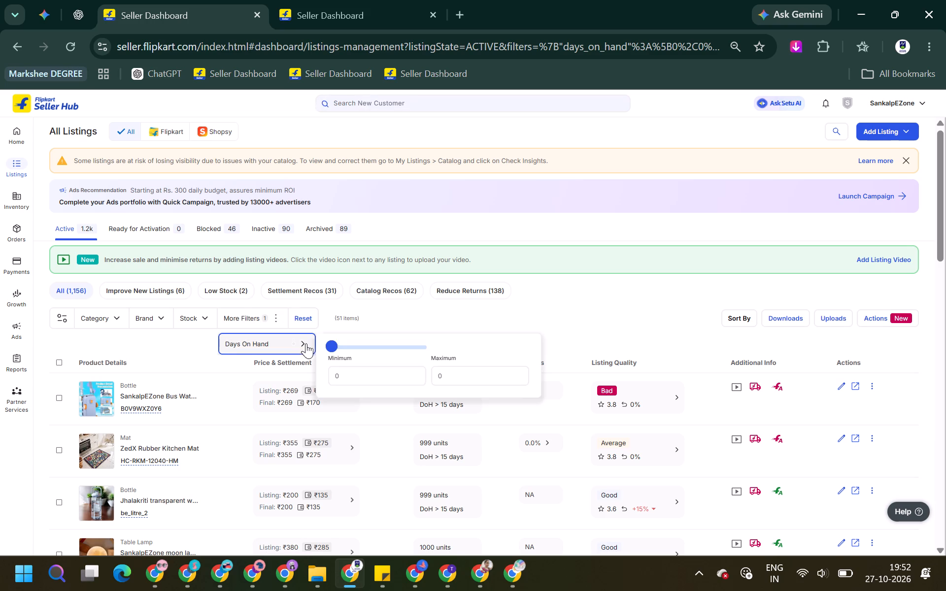
click(305, 318)
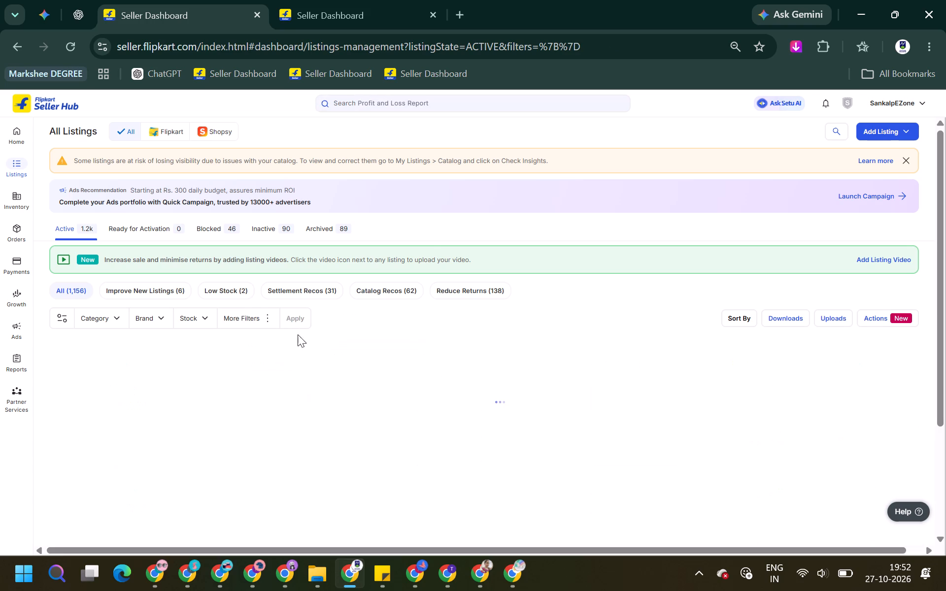
Switch to MEETONLINEZONE's browser window and filter its active listings to a maximum stock of 0.
click(850, 24)
scroll(486, 291, down, 5)
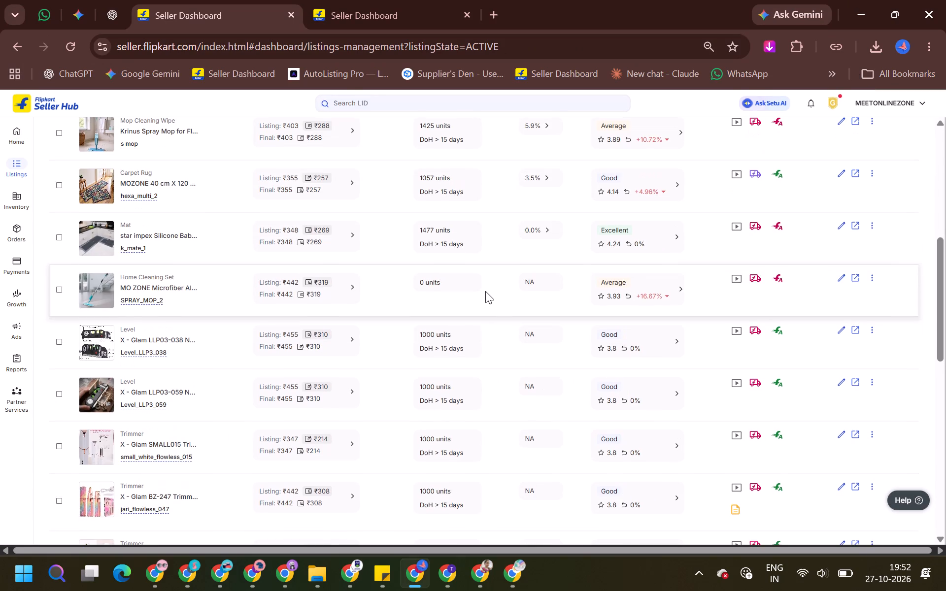
scroll(462, 377, up, 7)
click(280, 313)
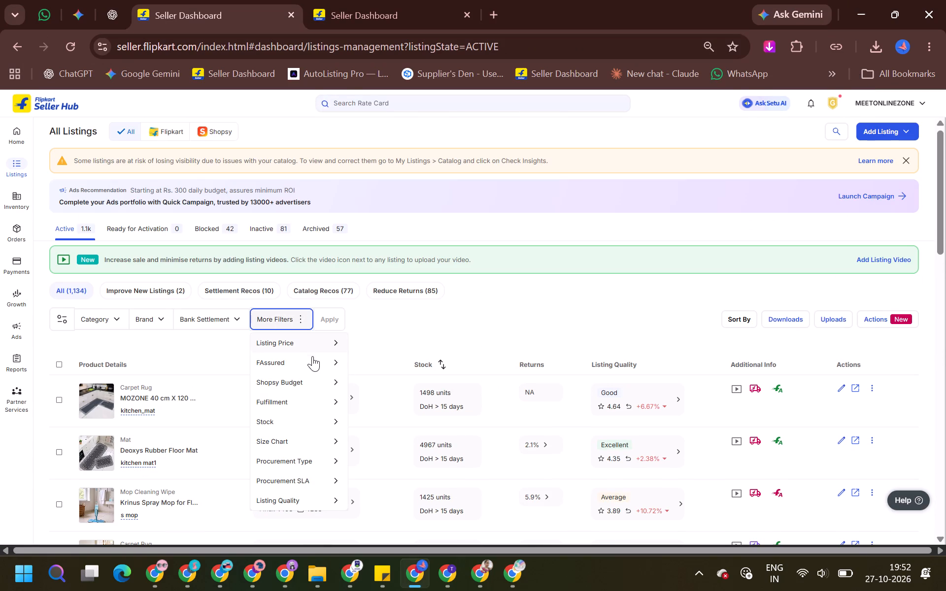
click(316, 415)
triple_click(499, 459)
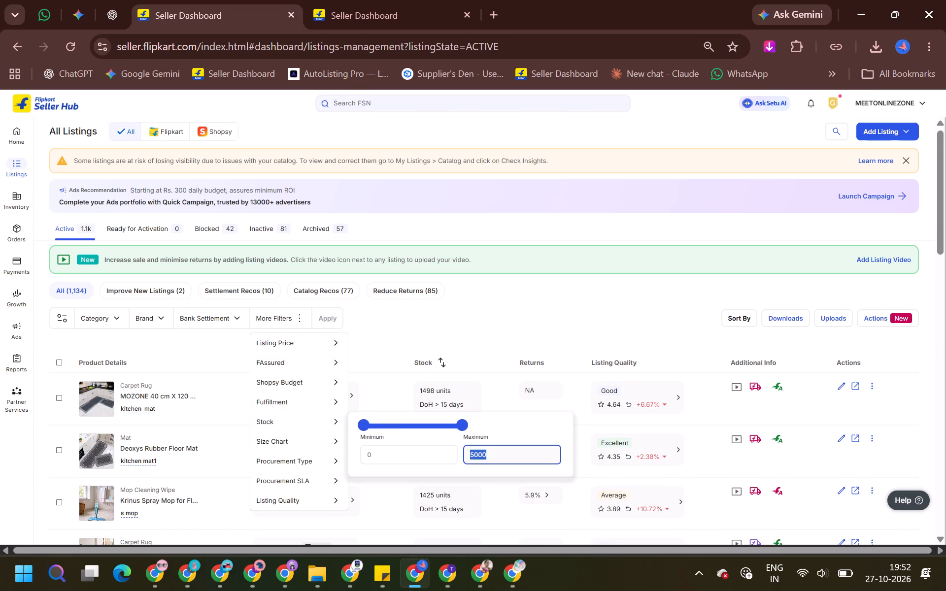
key(0)
click(339, 313)
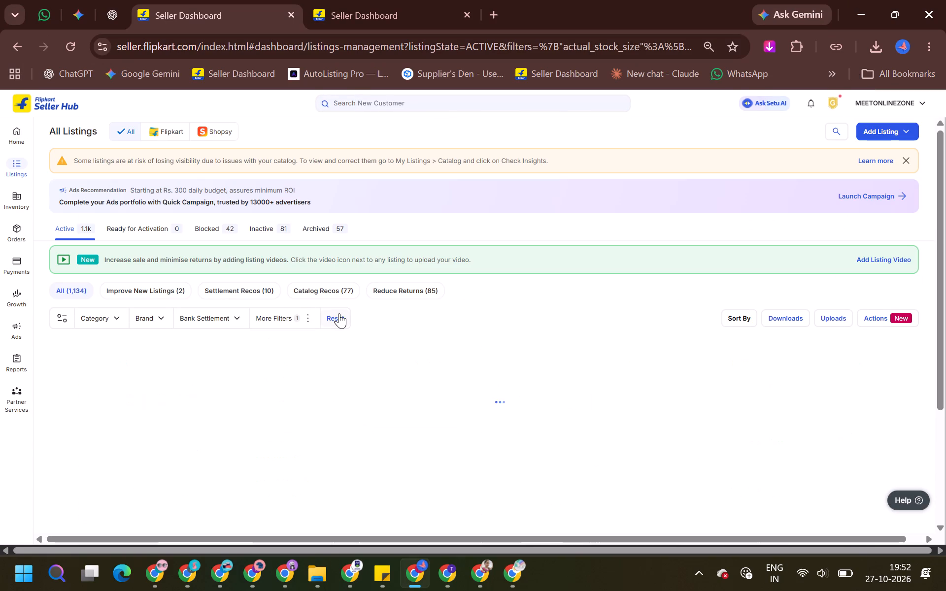
scroll(397, 158, down, 1)
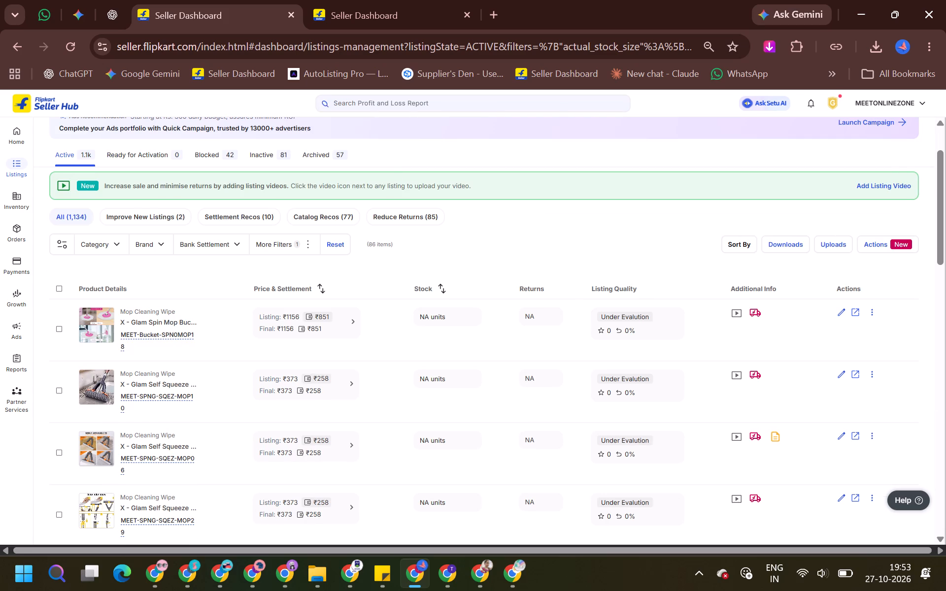
Find the out-of-stock Glam-WHITE-MAT0100 microfiber mat among the filtered listings and update its stock to 10000 units.
scroll(473, 235, down, 1)
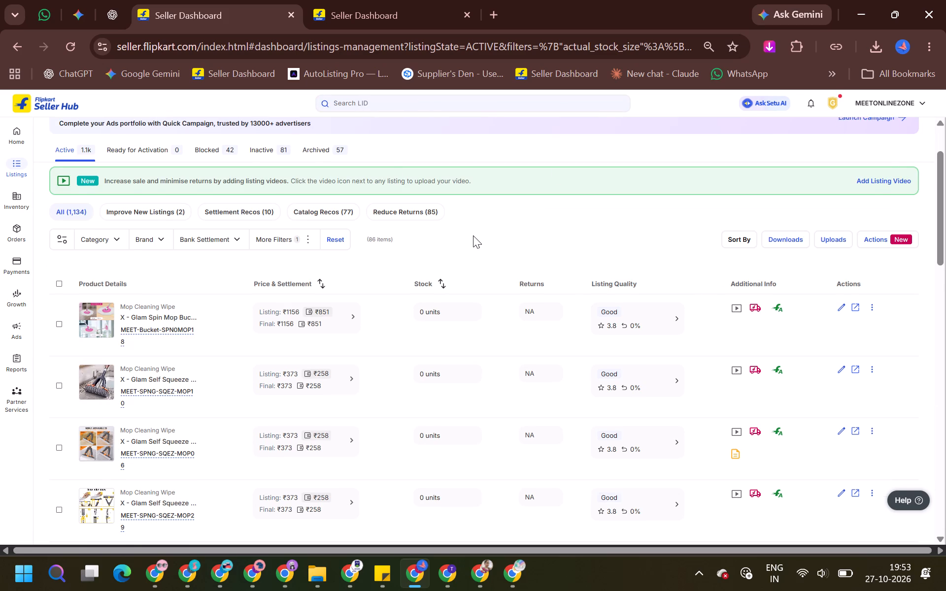
scroll(473, 235, down, 1)
scroll(380, 390, down, 2)
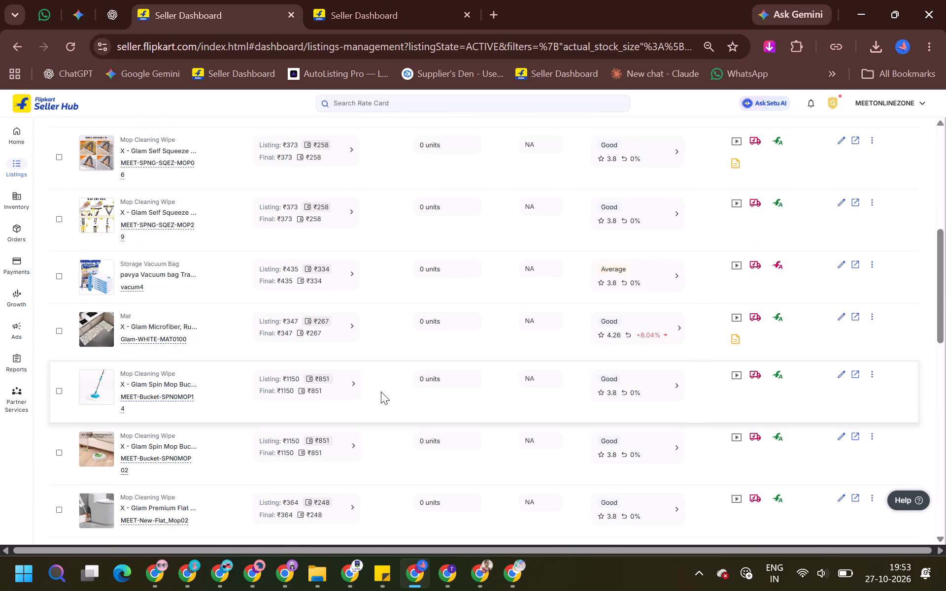
click(475, 323)
triple_click(520, 292)
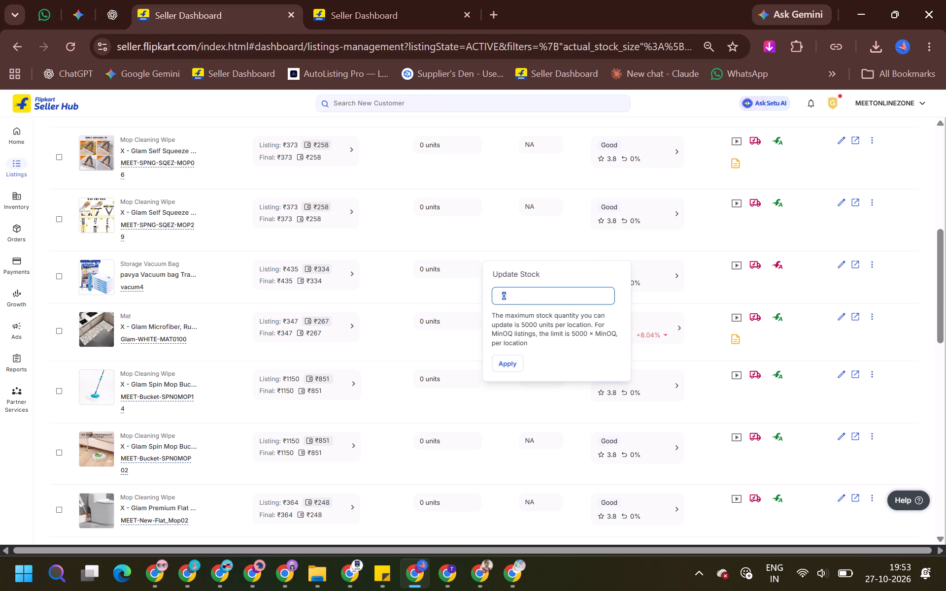
key(2)
key(BackSpace)
text(10000)
key(Return)
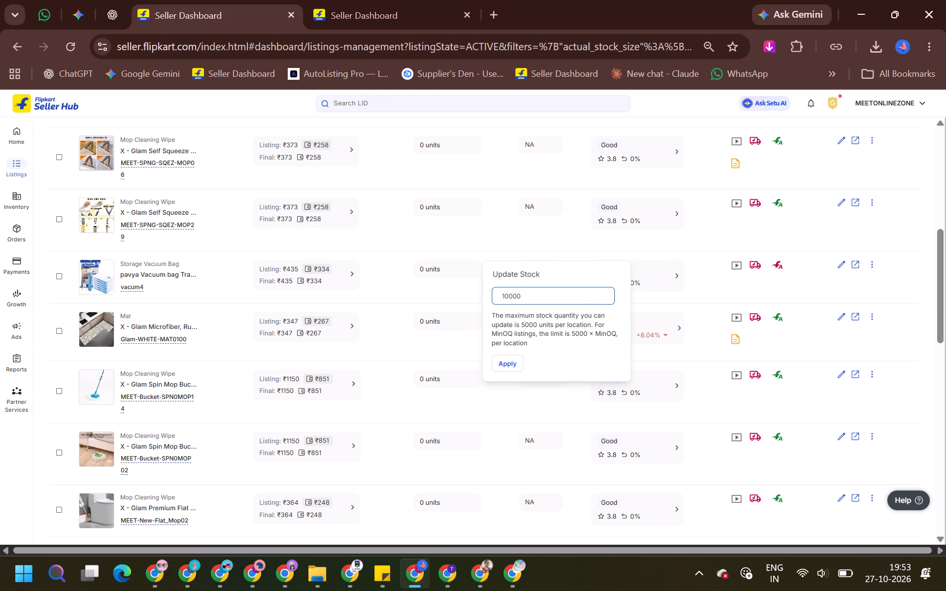
Find the out-of-stock Glam-ZEDX-whitePatterHEXA kitchen mat on the second page of filtered listings and update its stock to 1000 units.
scroll(394, 278, down, 2)
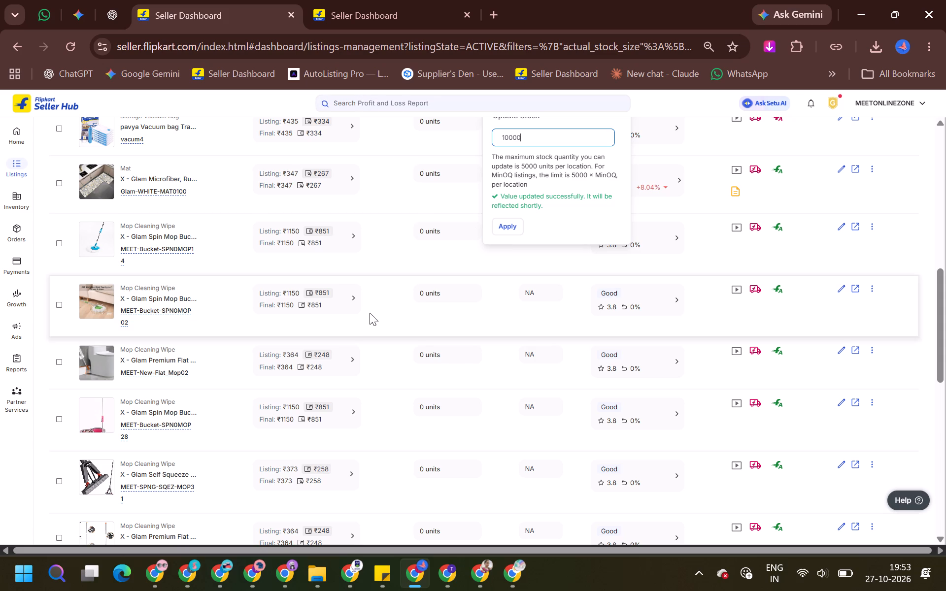
scroll(369, 312, down, 3)
scroll(203, 337, down, 3)
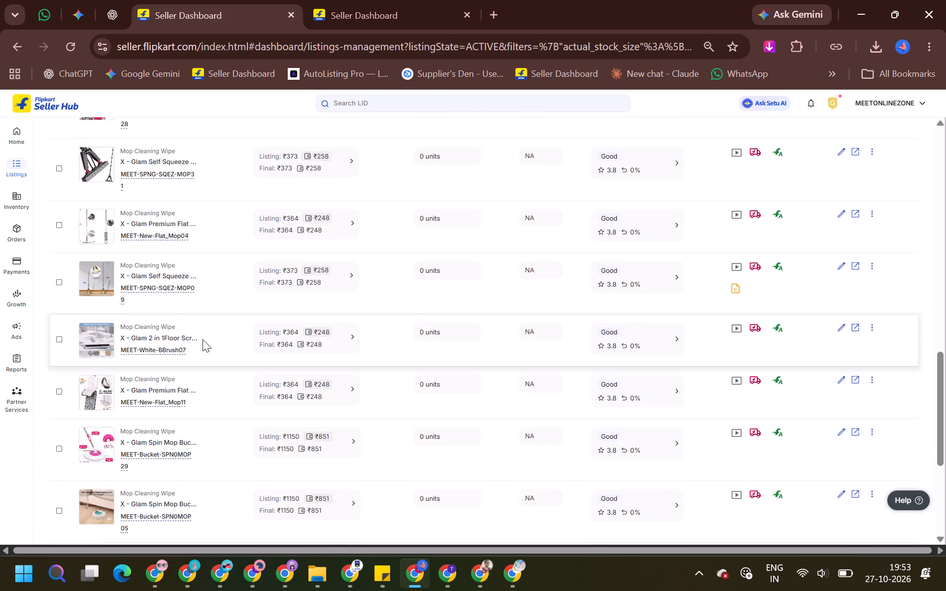
scroll(203, 338, down, 2)
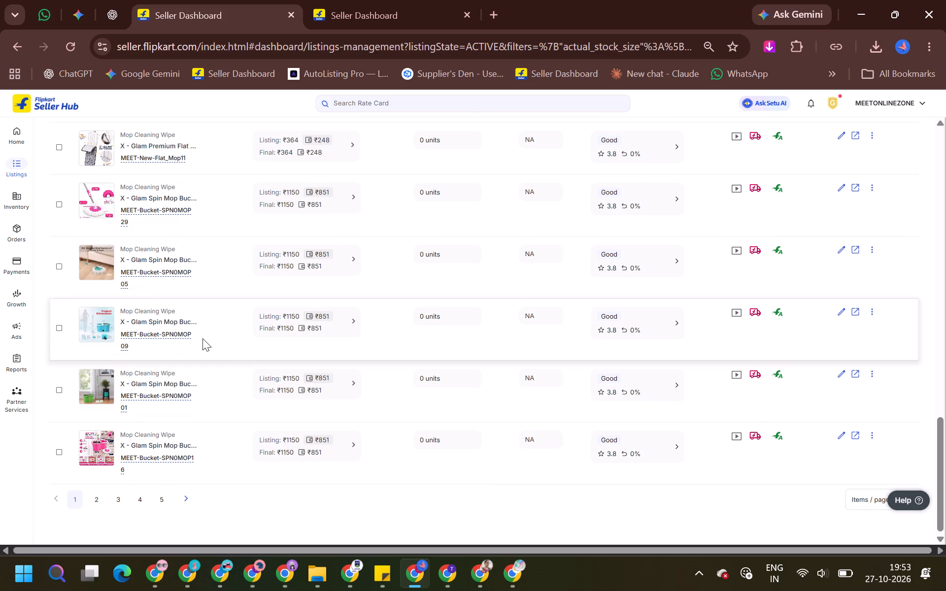
click(97, 503)
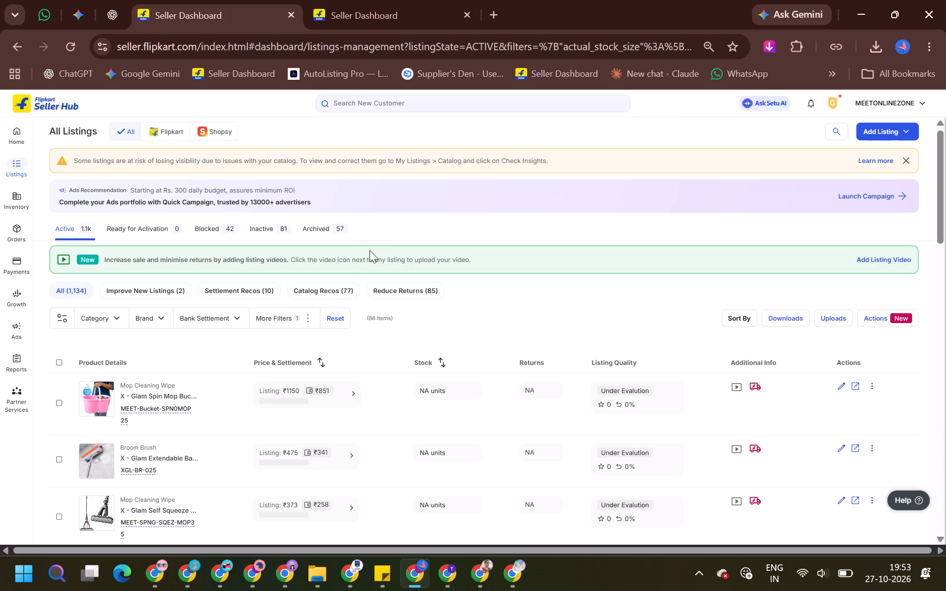
scroll(357, 253, down, 2)
scroll(234, 355, down, 1)
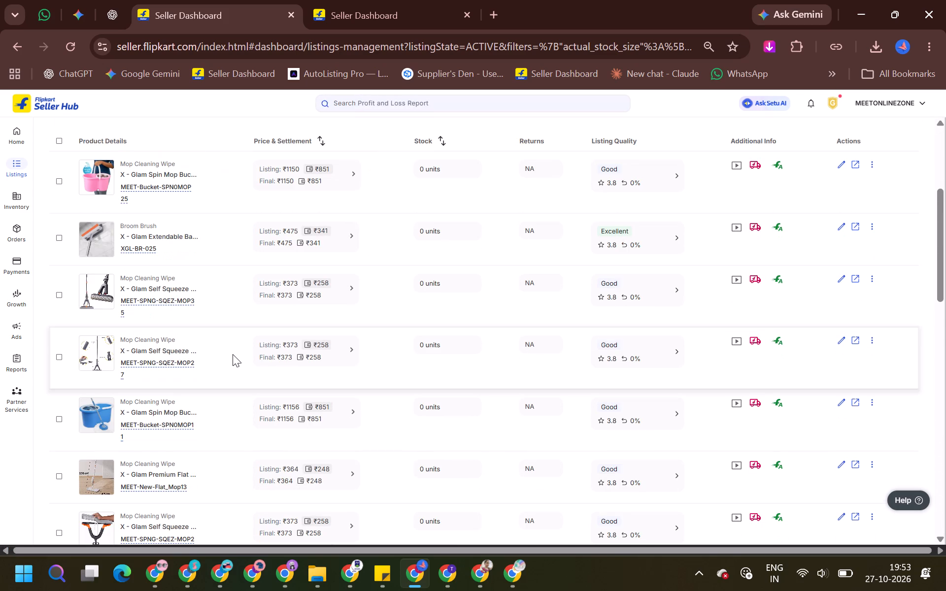
scroll(233, 354, down, 5)
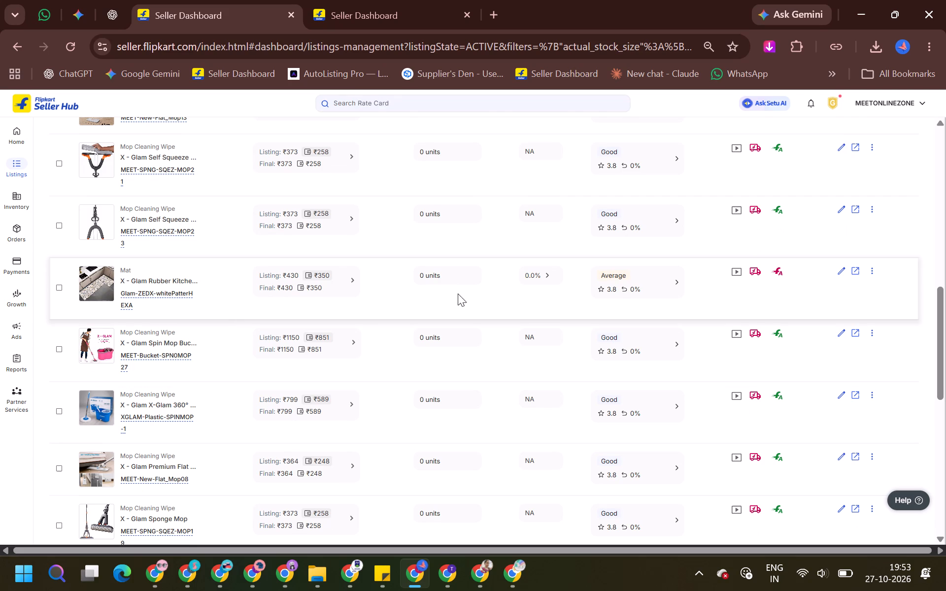
click(473, 277)
triple_click(533, 252)
text(1000)
key(Return)
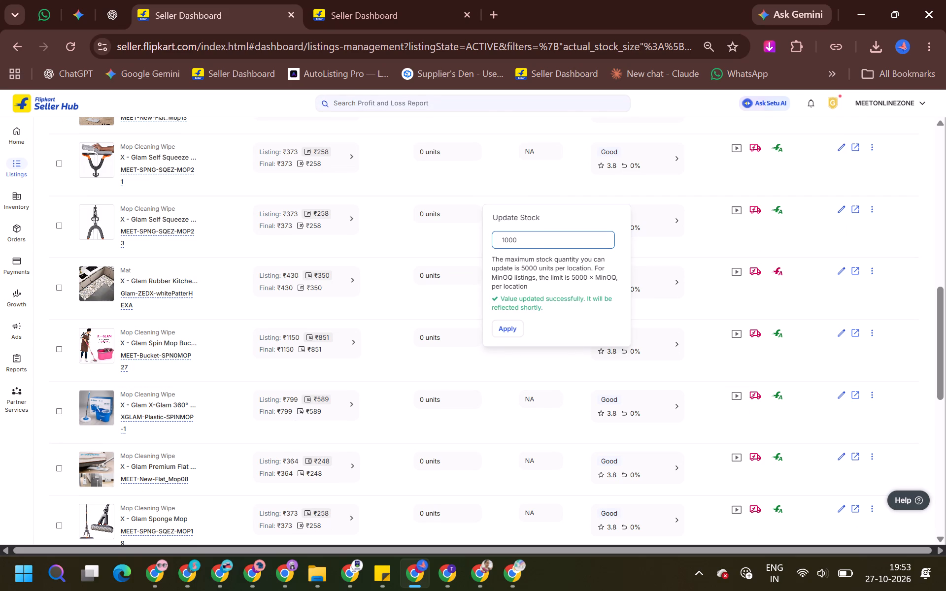
Review the rest of the zero-stock listings through page 5 for products needing restock, and return to page 1.
scroll(340, 302, down, 2)
scroll(279, 332, down, 6)
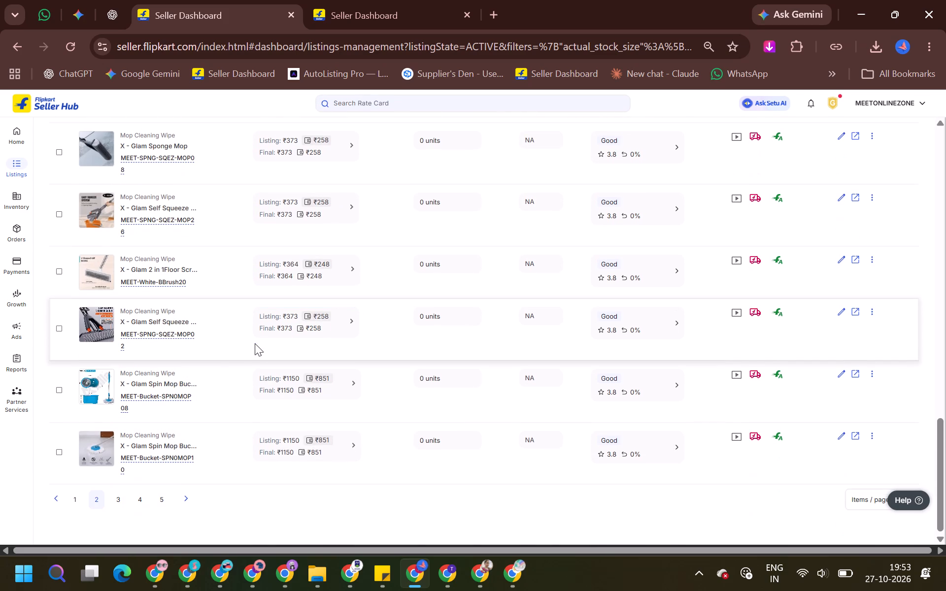
click(116, 499)
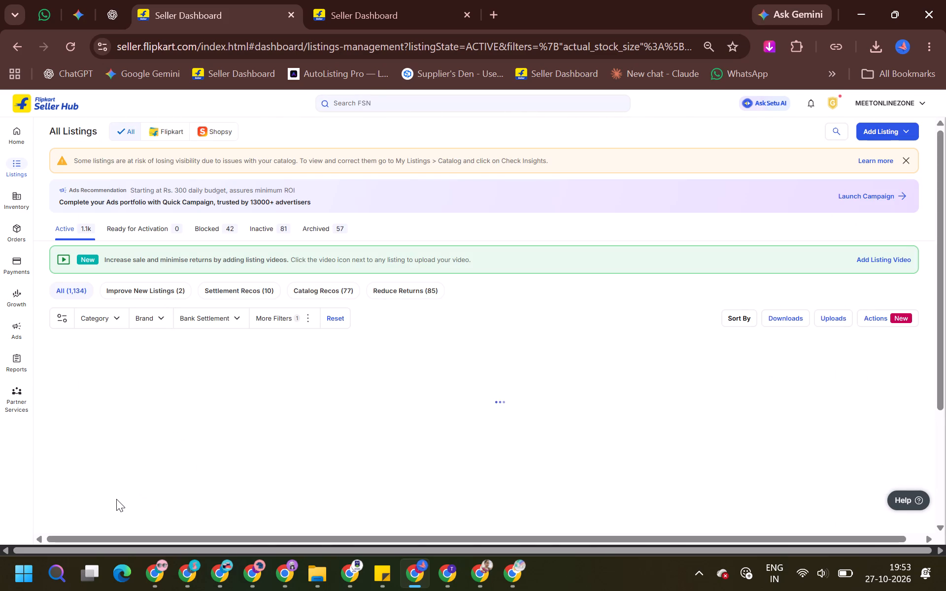
scroll(256, 311, down, 3)
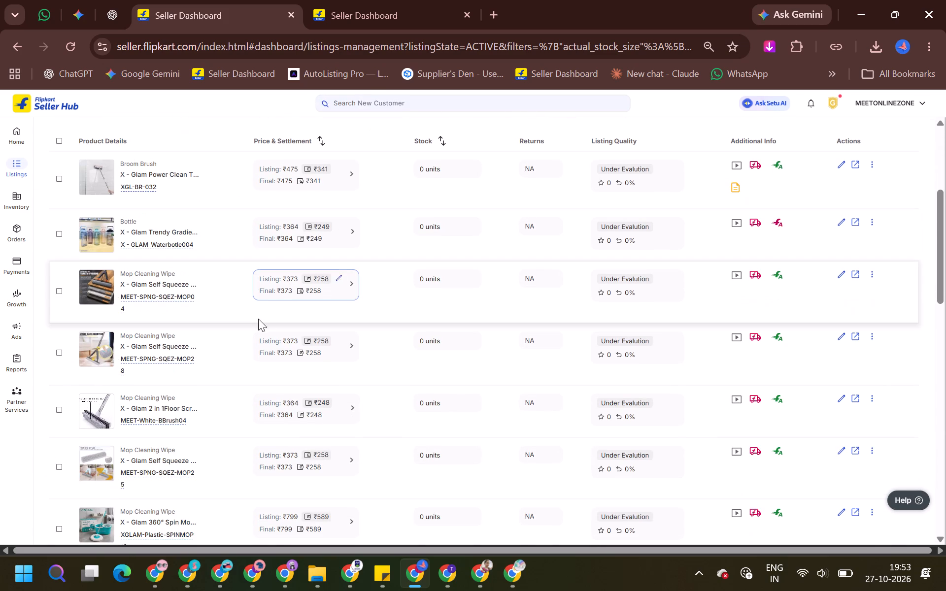
scroll(256, 319, down, 5)
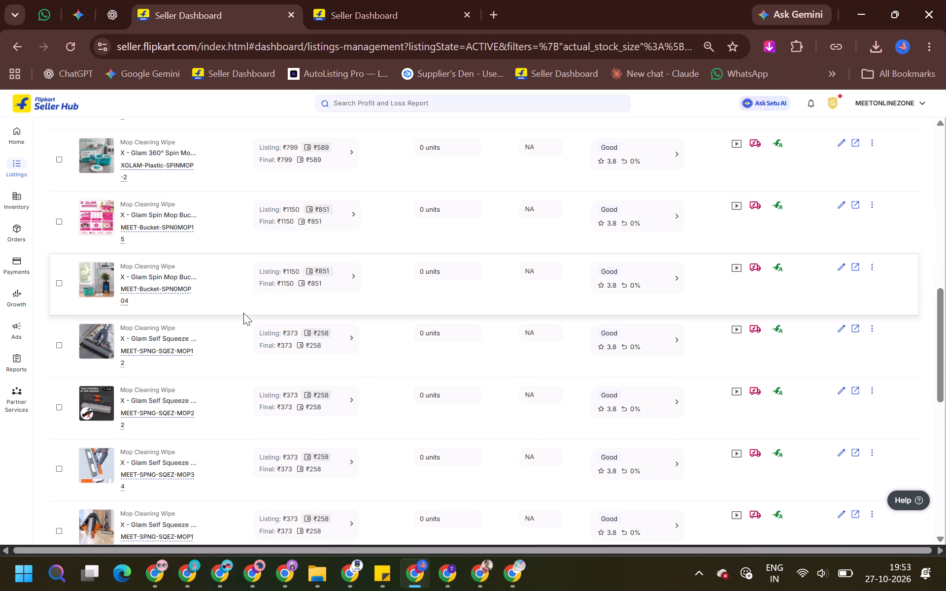
scroll(242, 313, down, 8)
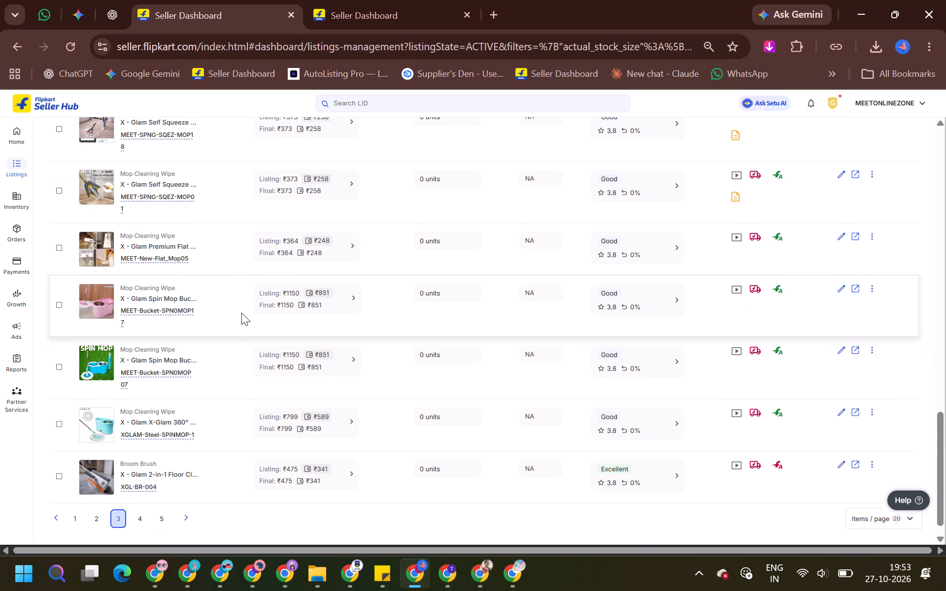
click(142, 502)
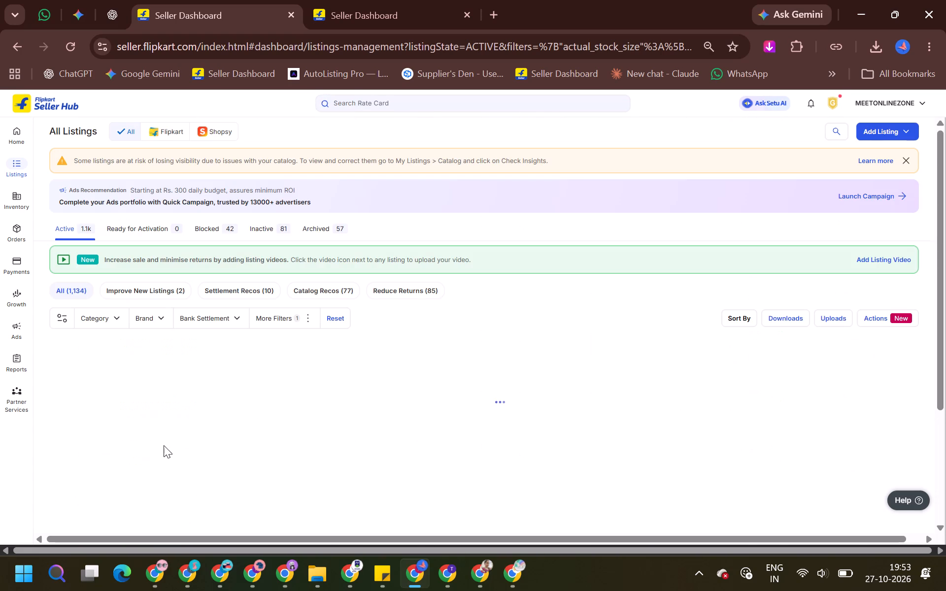
scroll(283, 304, down, 5)
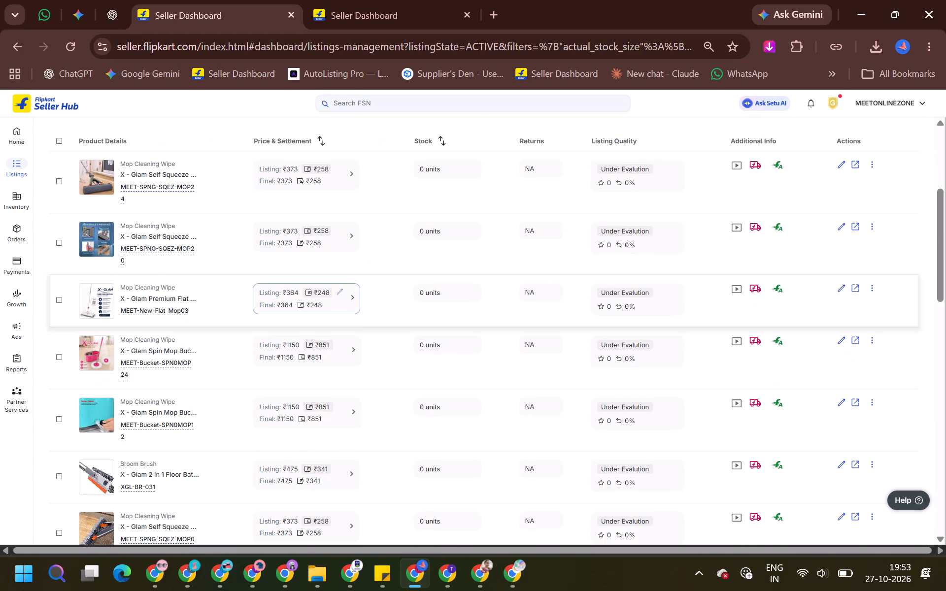
scroll(283, 304, down, 7)
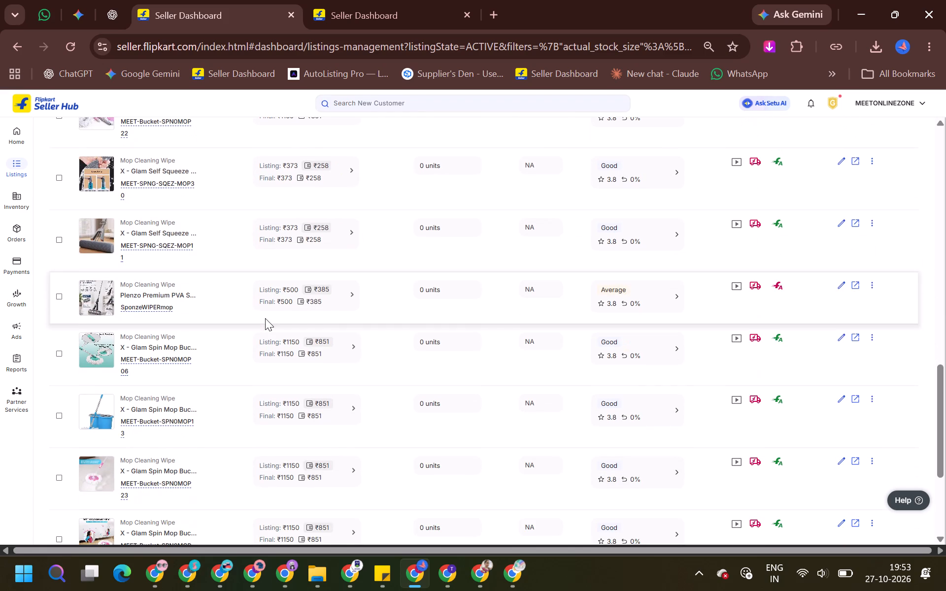
scroll(265, 319, down, 4)
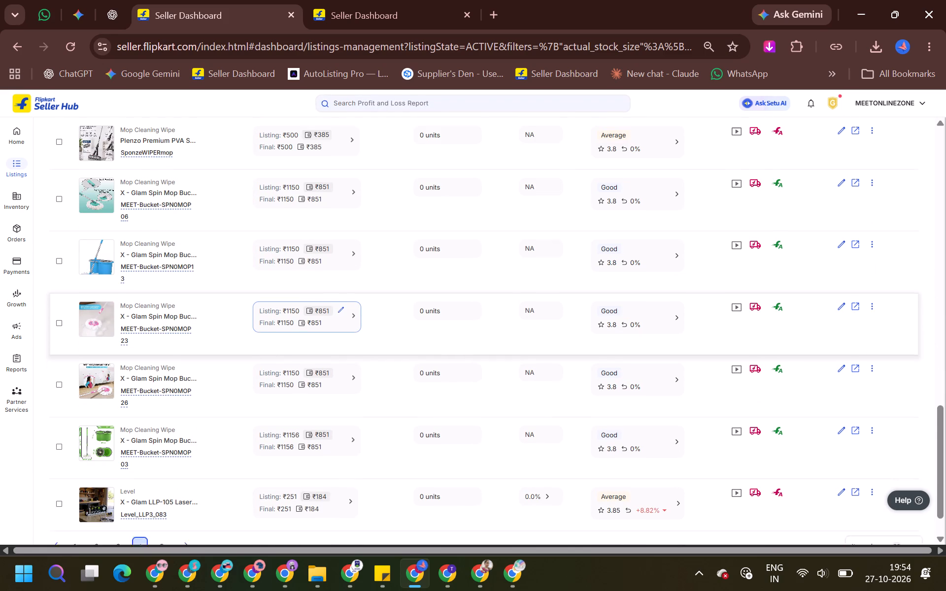
click(152, 502)
click(156, 503)
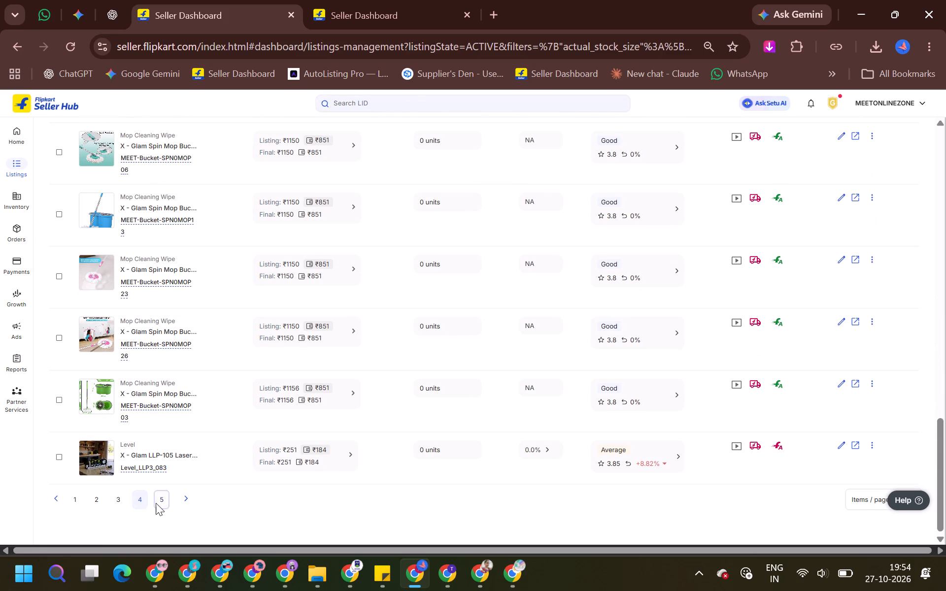
scroll(297, 179, down, 4)
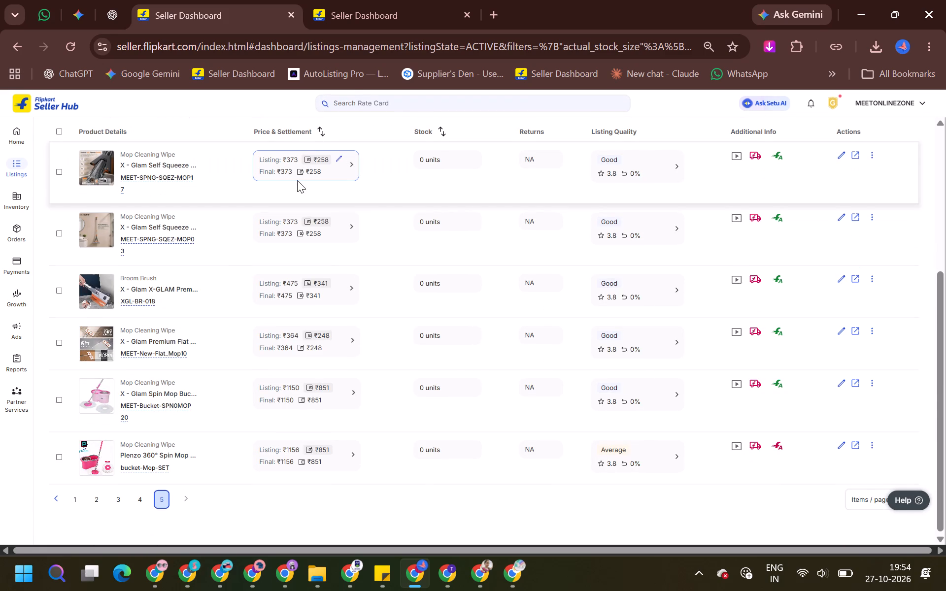
click(79, 494)
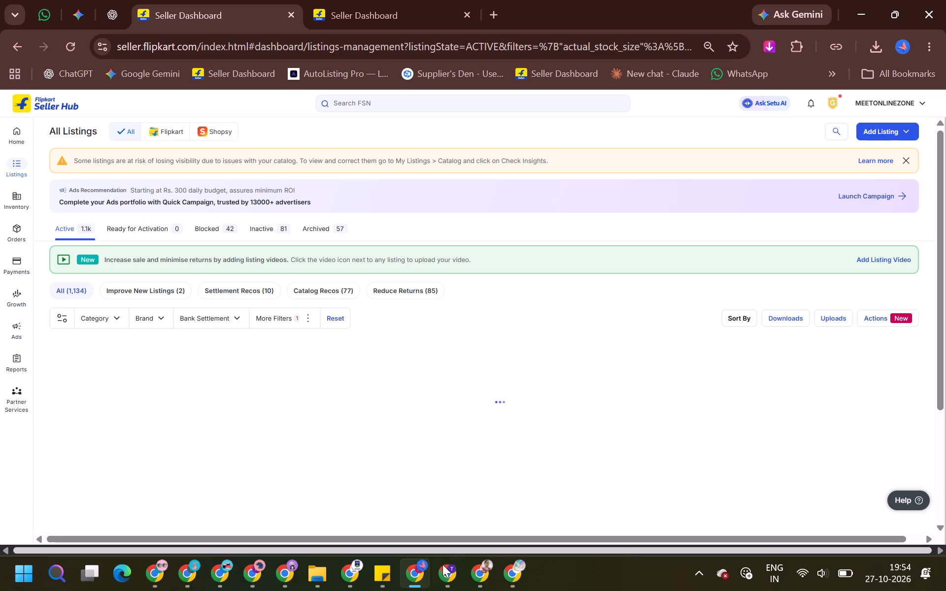
Switch to MEETONLINEZONE's Campaign Manager and set its custom date range to 27 October 2026 only.
click(385, 0)
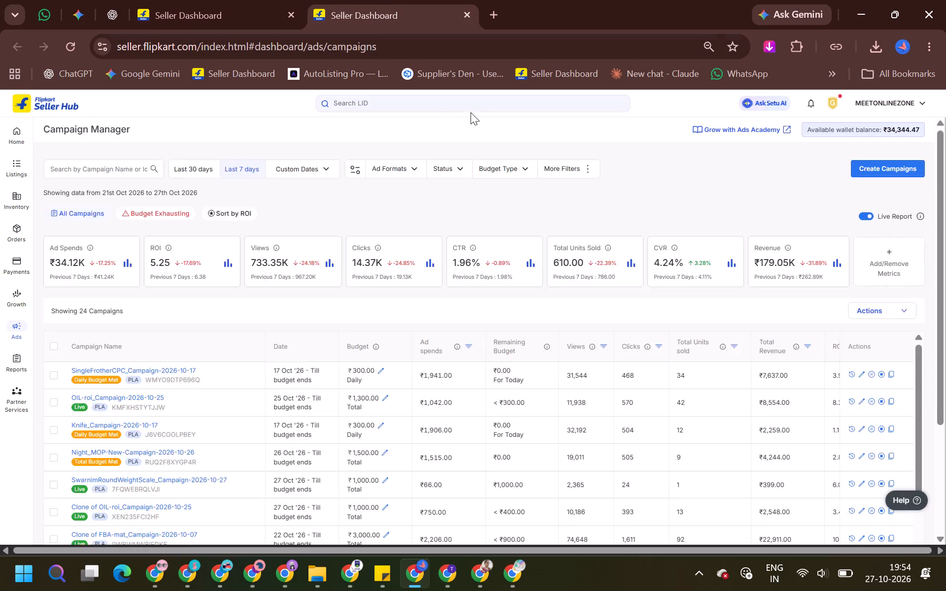
scroll(282, 254, down, 3)
click(310, 137)
click(316, 131)
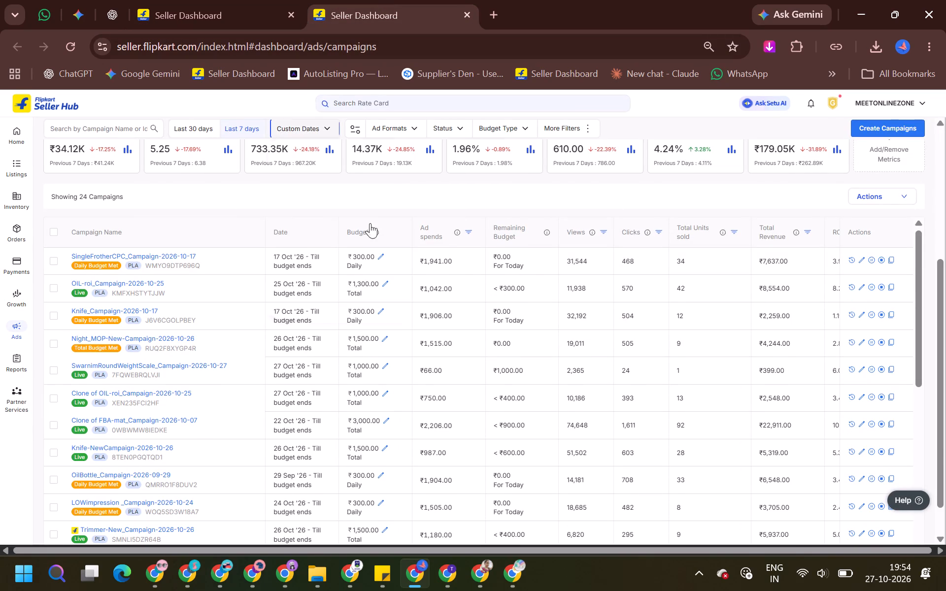
double_click(420, 280)
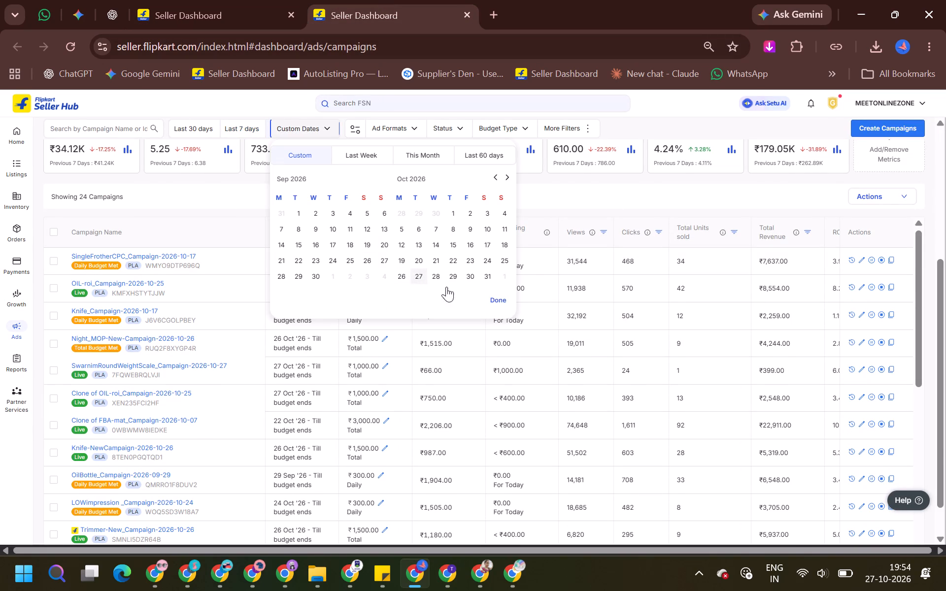
click(490, 301)
scroll(276, 255, up, 4)
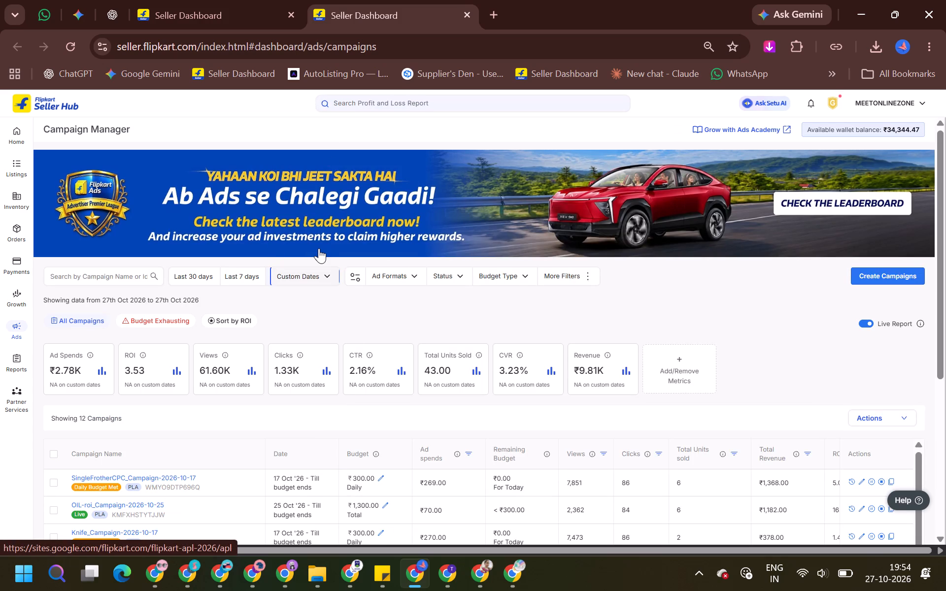
Increase the total budget of Night_MOP-New-Campaign-2026-10-26 to ₹2,250.
scroll(319, 248, down, 3)
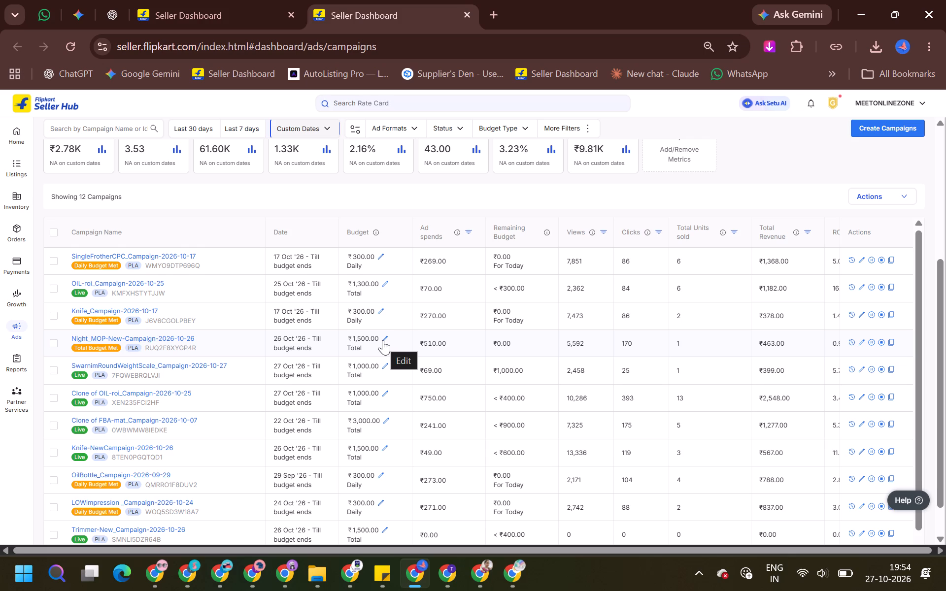
click(383, 340)
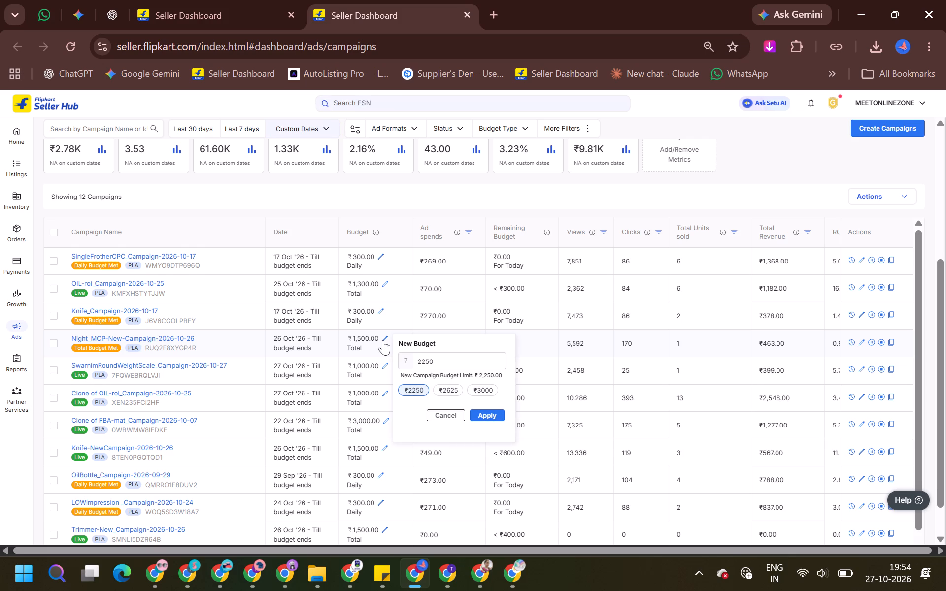
click(490, 413)
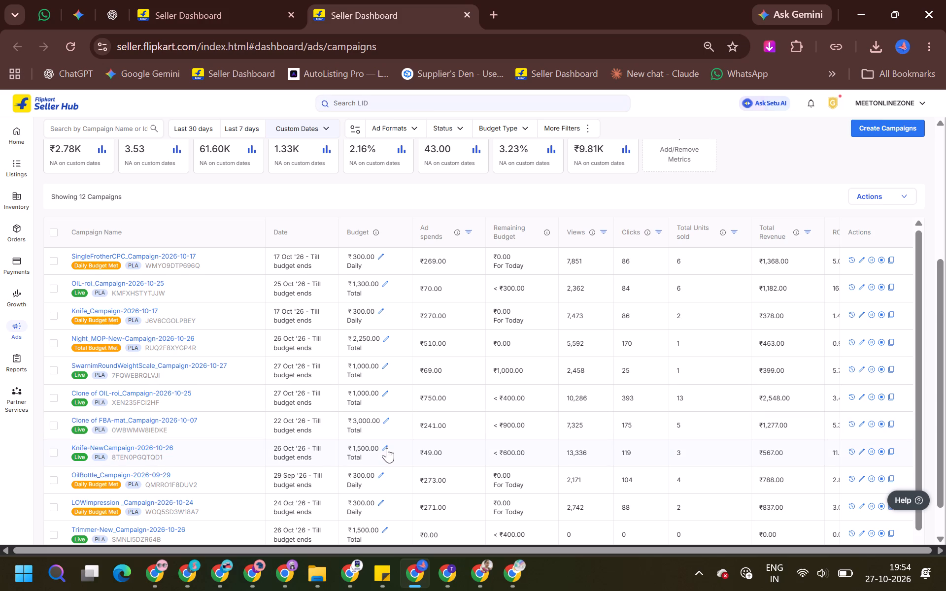
Examine the budgets, spends and statuses of the remaining campaigns down to the end of the list.
scroll(384, 485, down, 3)
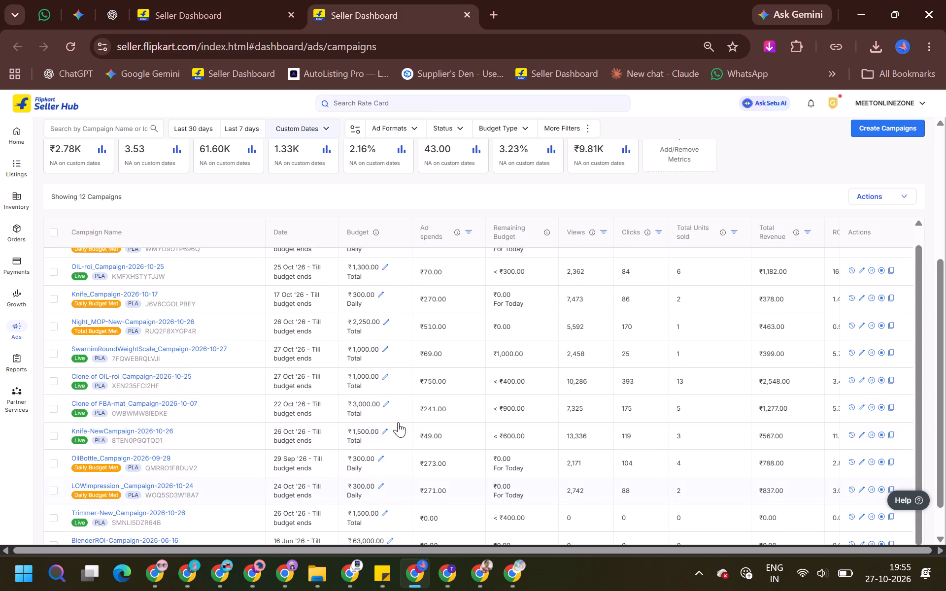
scroll(402, 411, down, 2)
scroll(389, 476, down, 6)
scroll(795, 374, down, 5)
scroll(802, 183, down, 4)
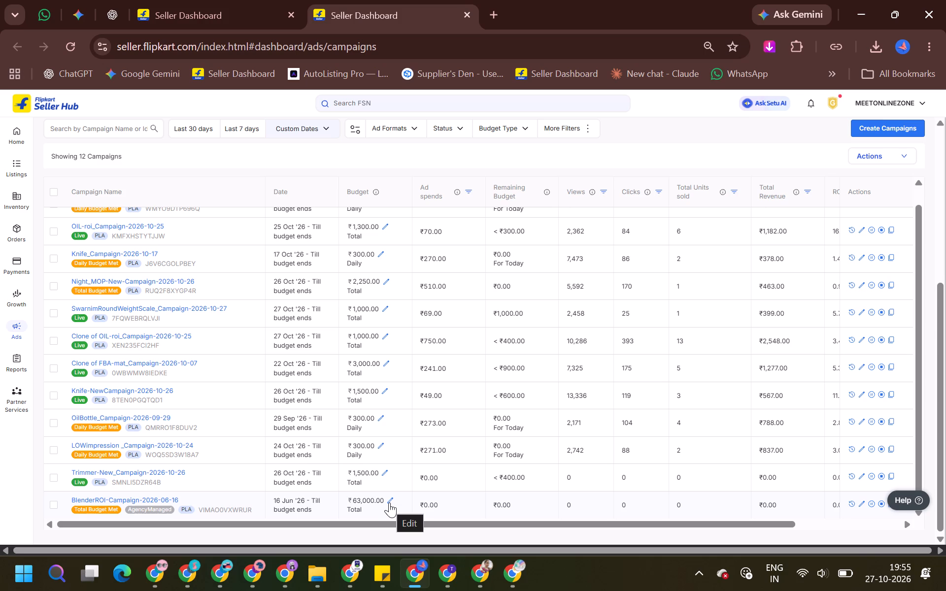
Set the total budget of BlenderROI-Campaign-2026-06-16 to ₹64,000.
click(389, 502)
triple_click(449, 424)
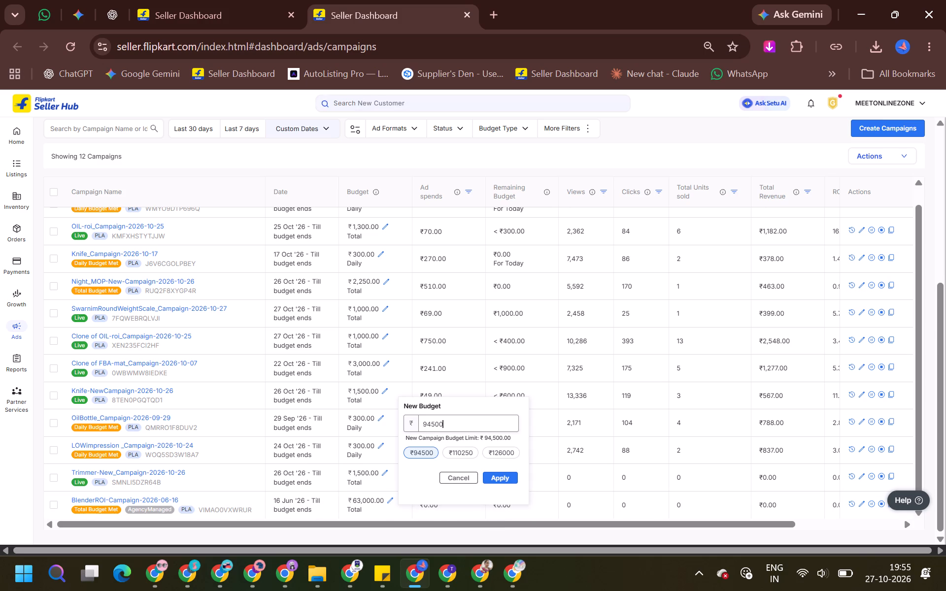
click(449, 423)
text(64000)
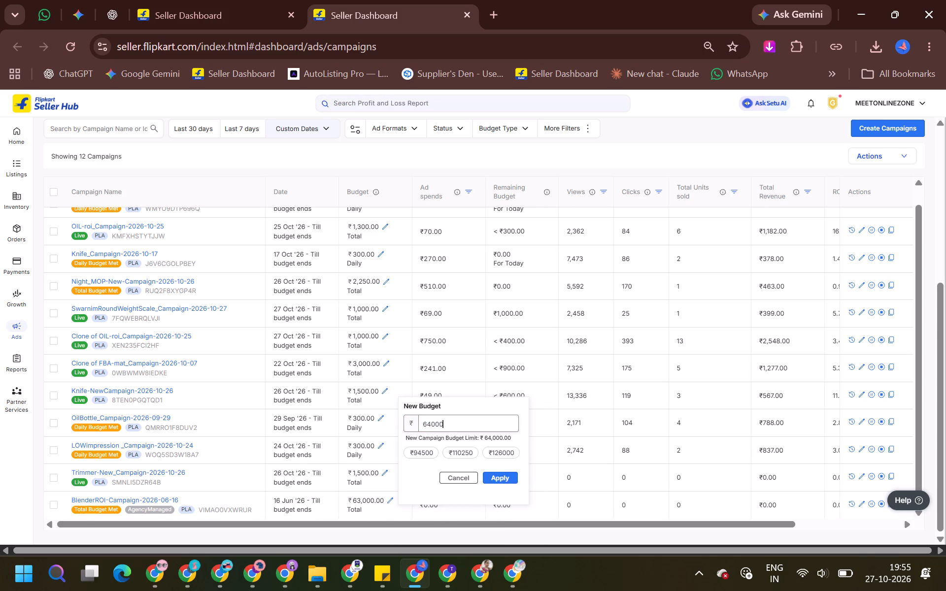
click(491, 480)
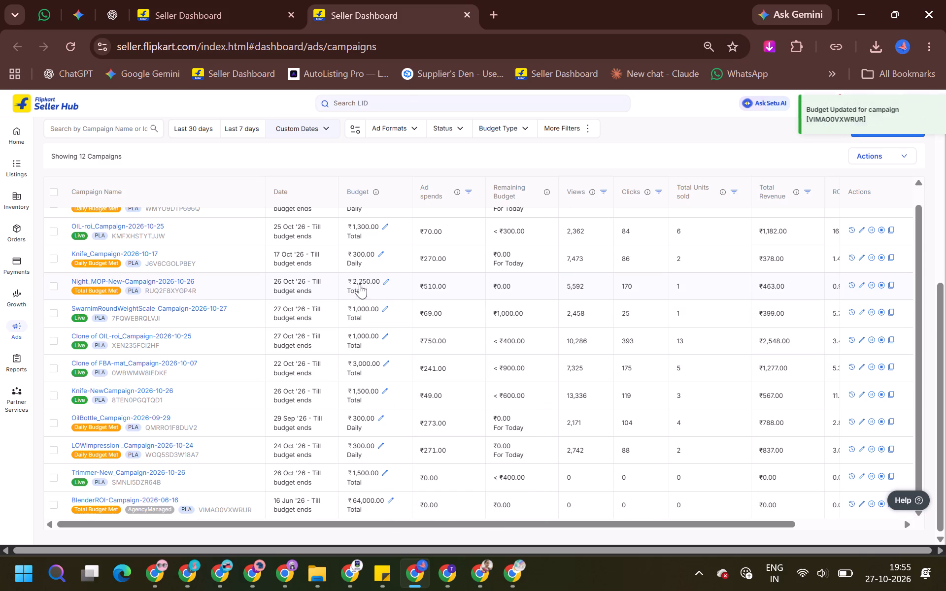
scroll(380, 284, up, 11)
Move the MEETONLINEZONE browser's taskbar icon ahead of the sticky notes icon.
drag(417, 577, 373, 577)
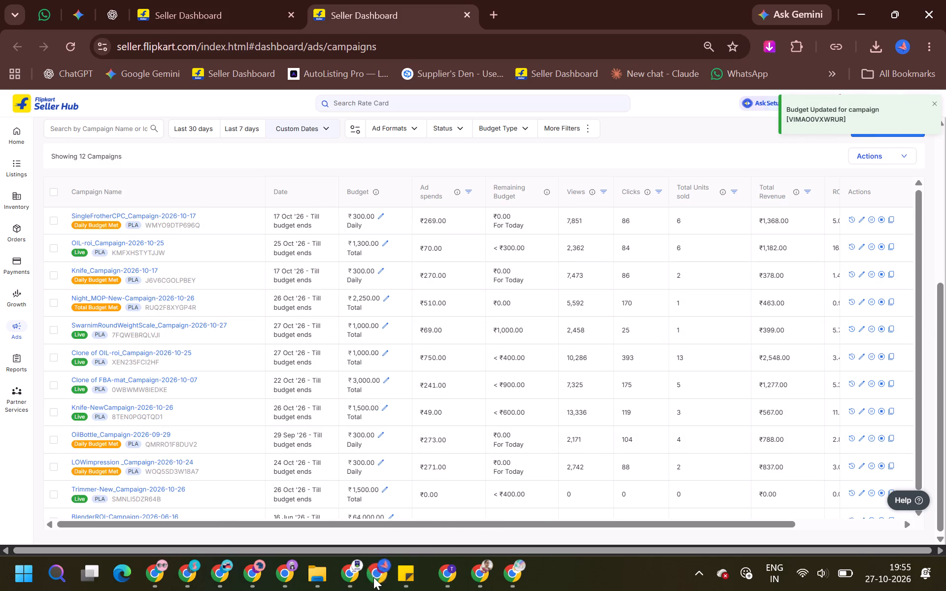
drag(373, 577, 372, 577)
Switch to the PragatiEZone account and close its Festive Season settlement plans page.
click(439, 577)
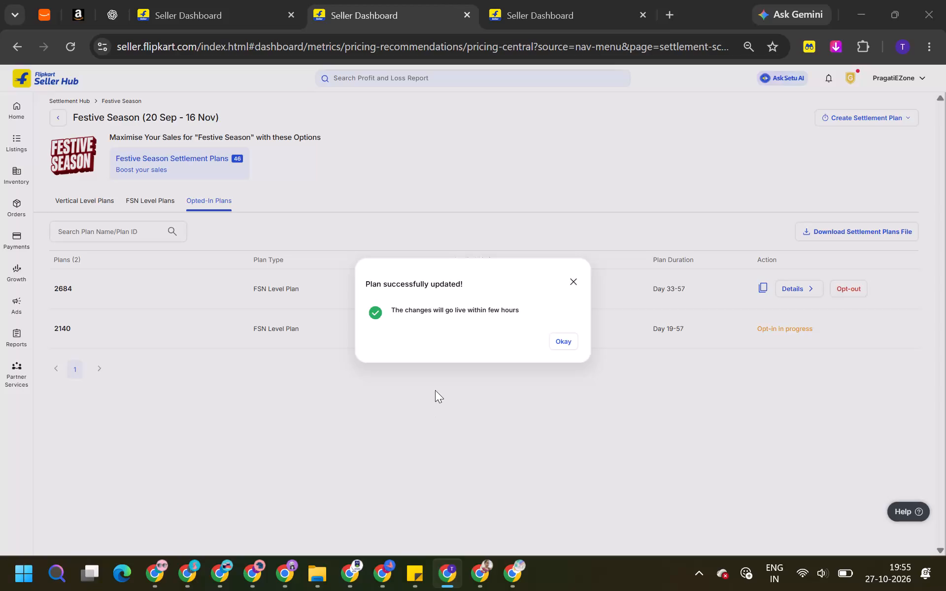
click(561, 341)
click(265, 0)
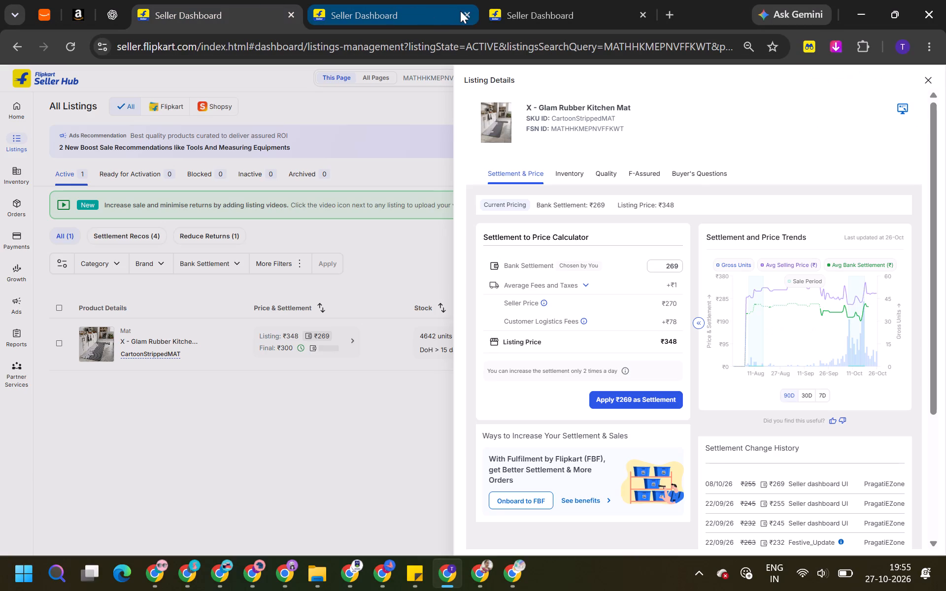
click(468, 15)
click(456, 0)
Leave PragatiEZone's kitchen mat listing details and open the account's full list of active listings.
click(269, 0)
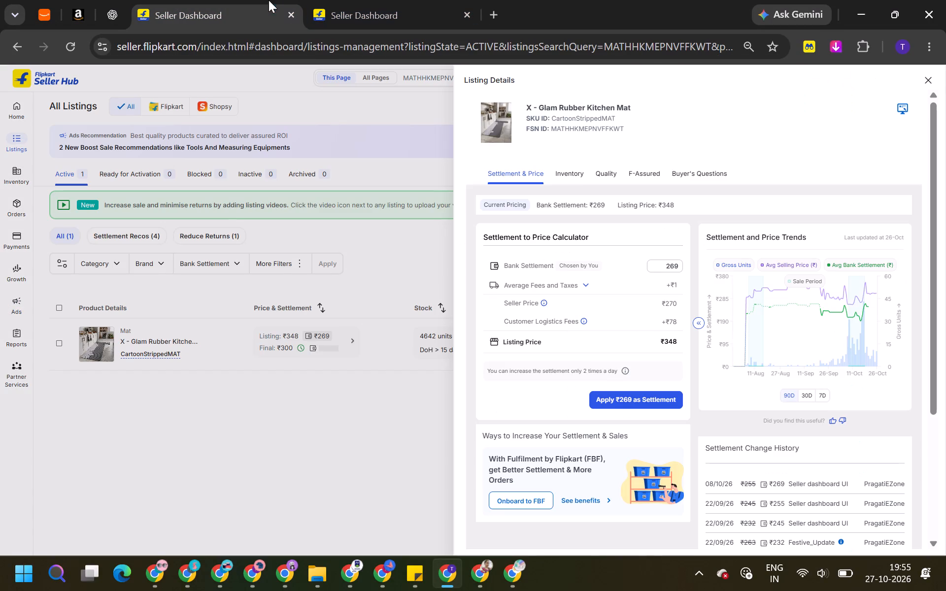
click(930, 74)
key(ctrl+r)
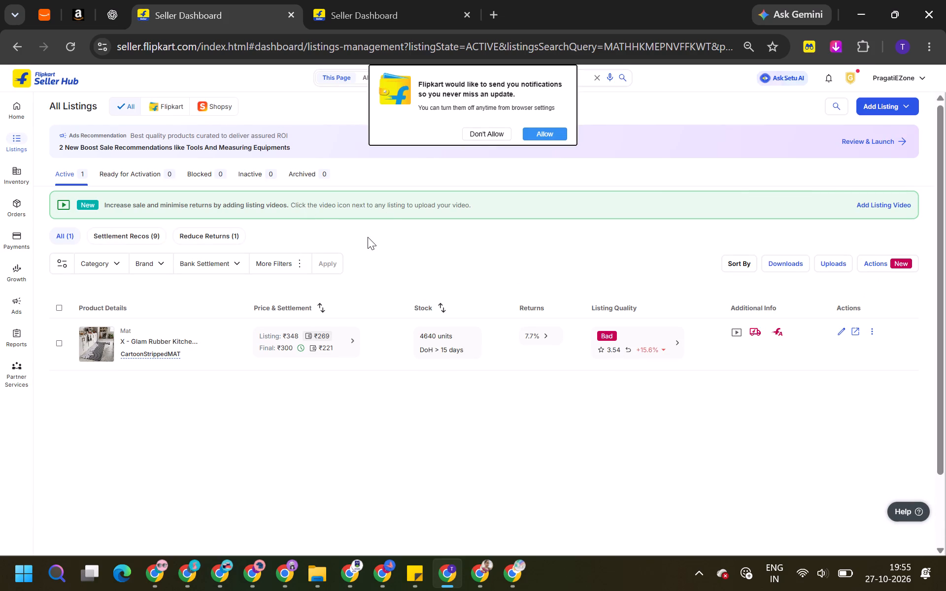
click(495, 127)
click(10, 101)
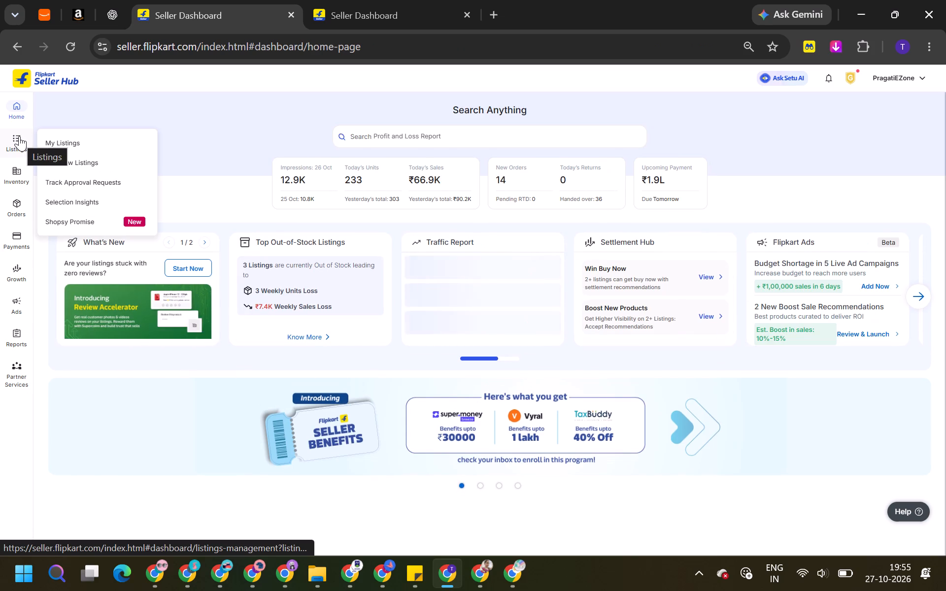
click(19, 136)
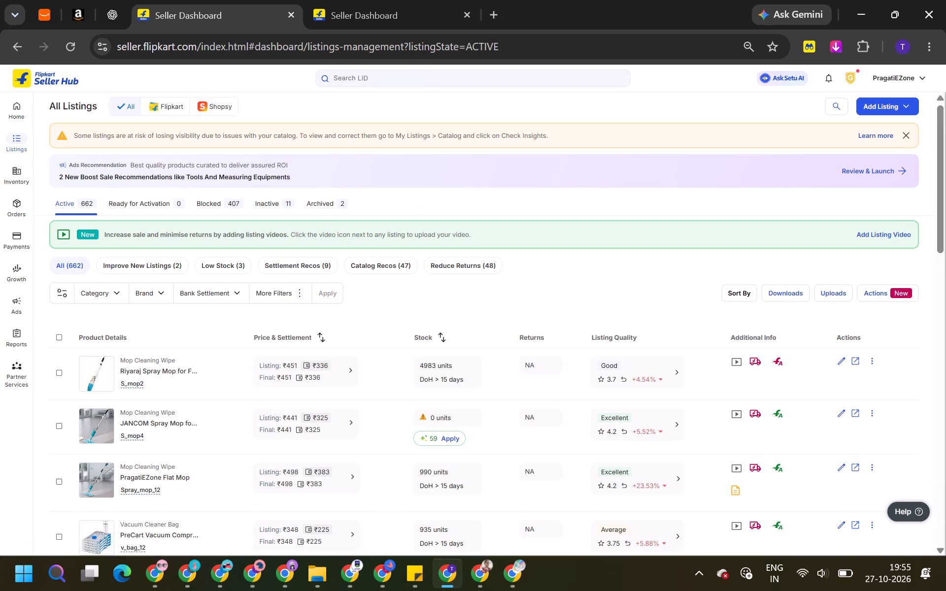
Check PragatiEZone's Low Stock listings, and return to the complete Active list.
click(212, 264)
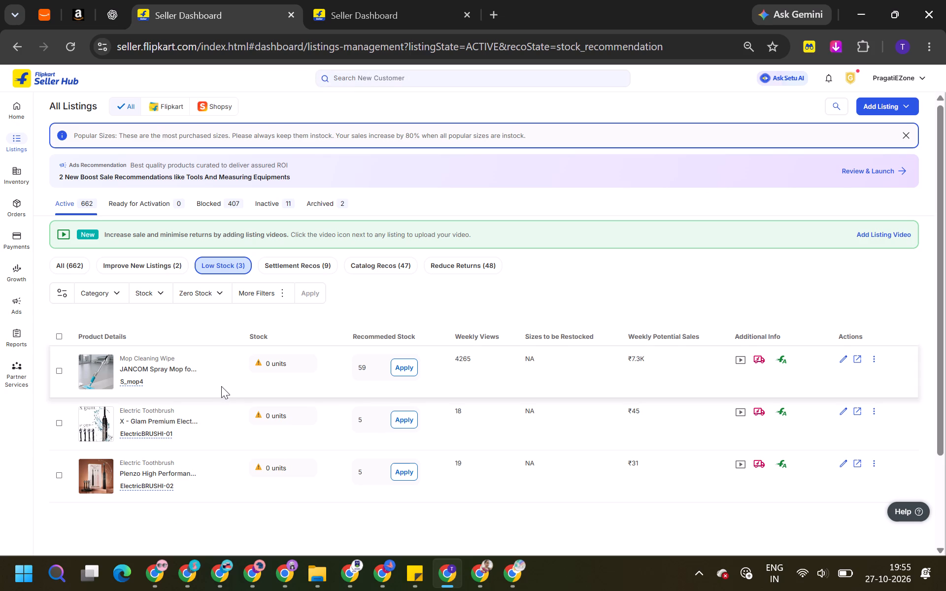
click(76, 207)
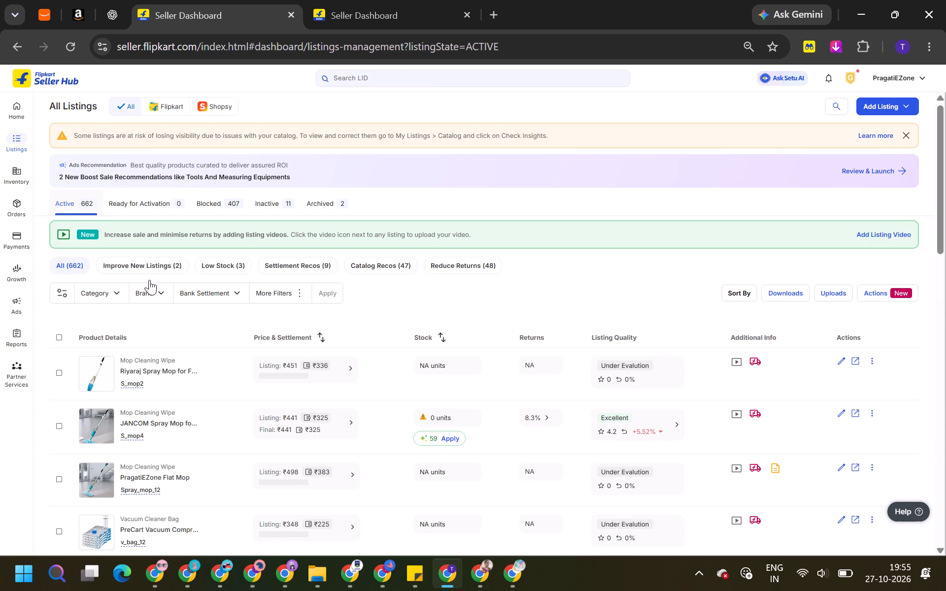
Filter the active listings to the Mop Cleaning Wipe category.
click(109, 295)
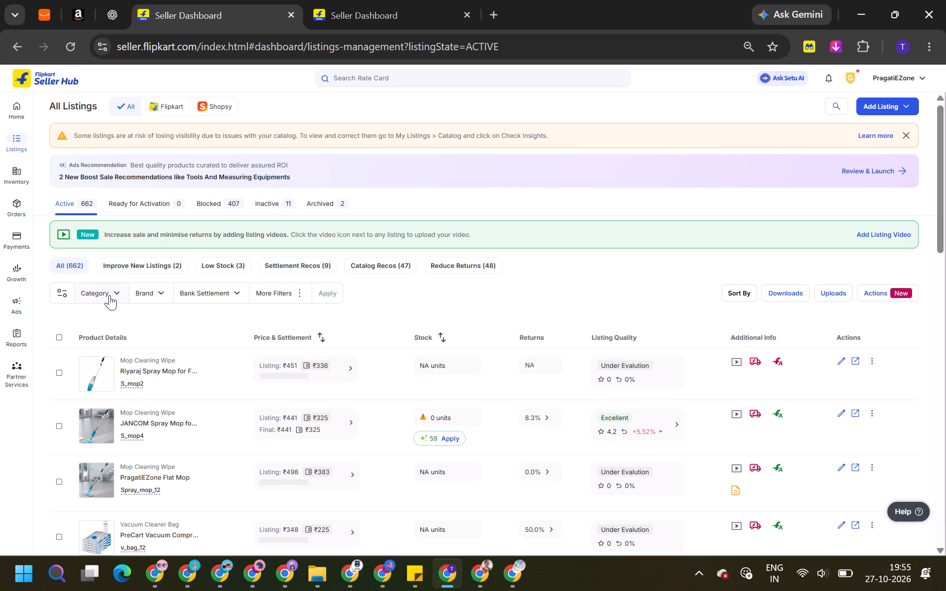
click(128, 323)
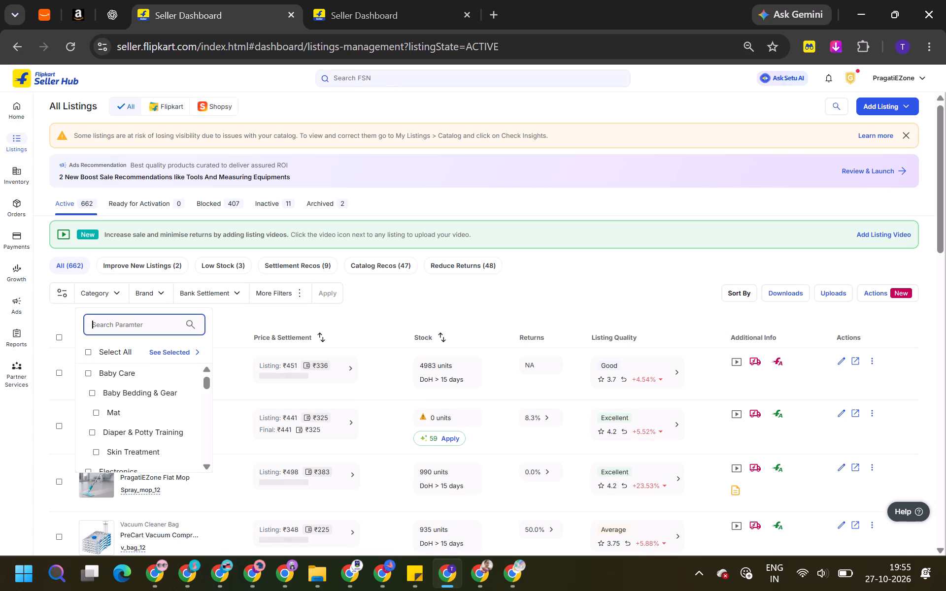
text(mop)
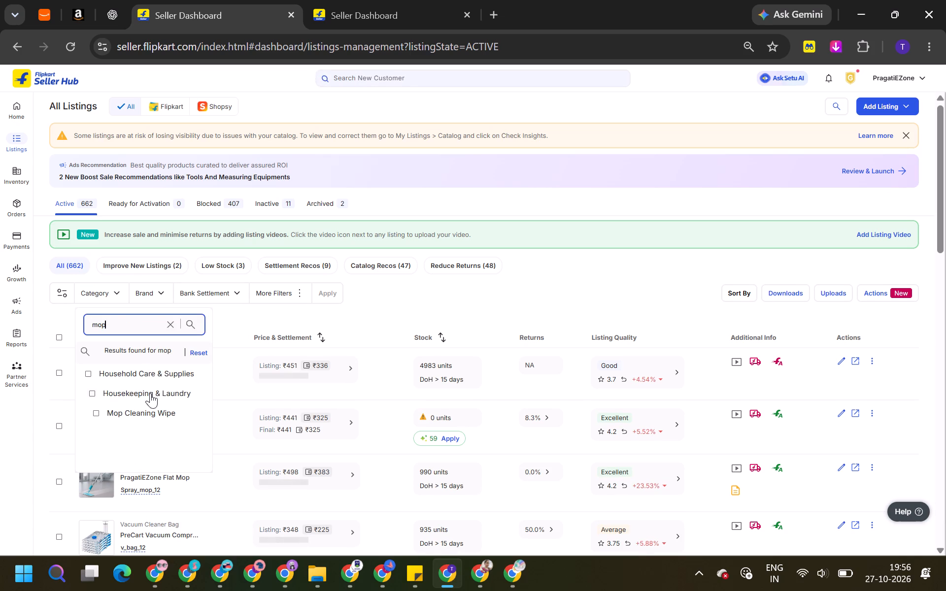
click(151, 405)
click(155, 412)
click(331, 289)
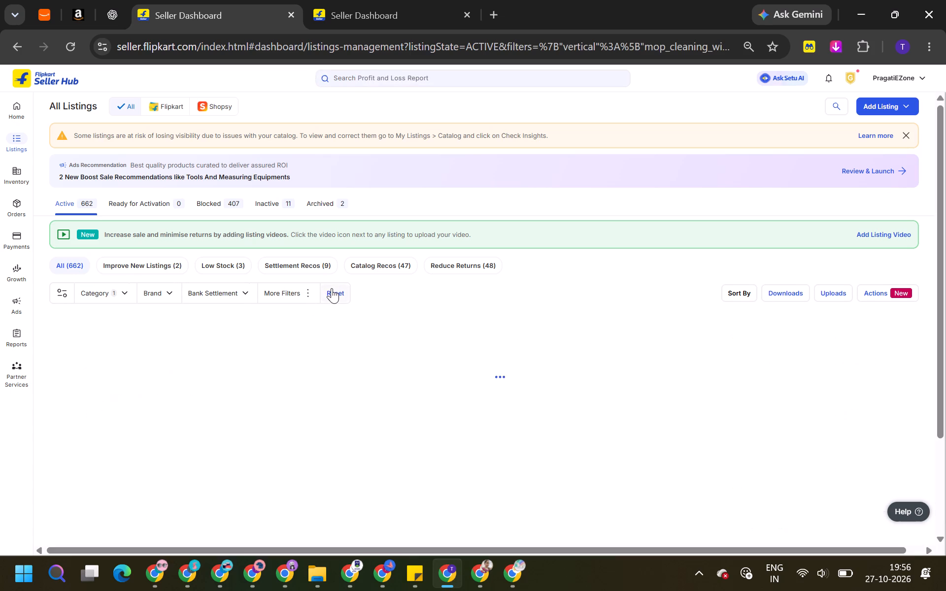
Increase the number of Mop Cleaning Wipe listings shown per page.
scroll(378, 224, down, 1)
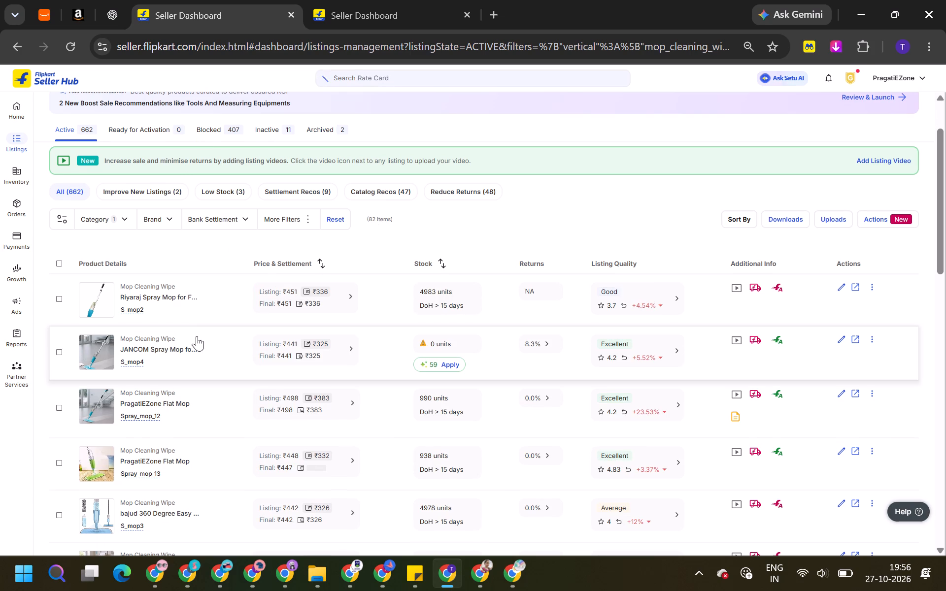
scroll(197, 336, down, 17)
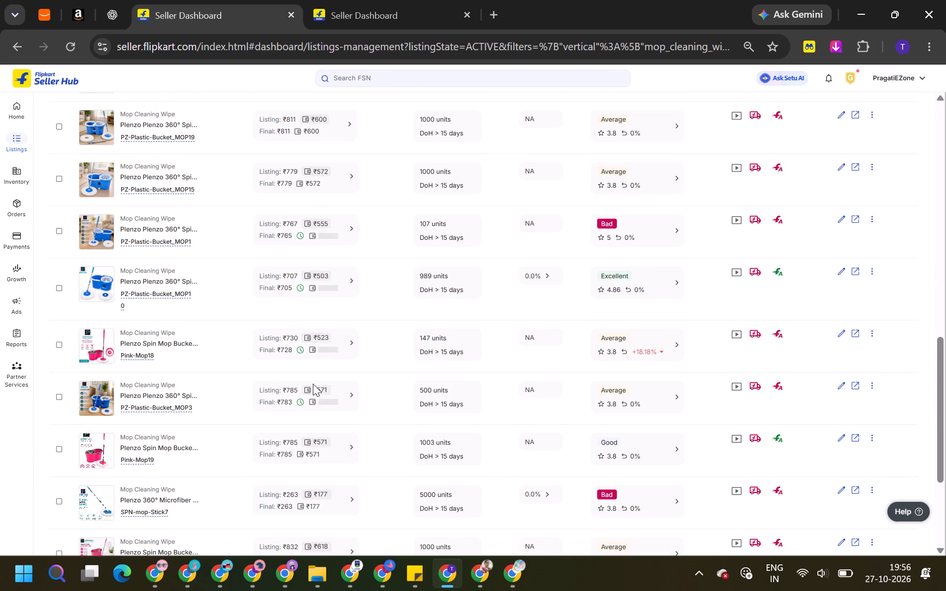
scroll(313, 384, down, 3)
scroll(572, 478, down, 3)
click(872, 509)
click(861, 492)
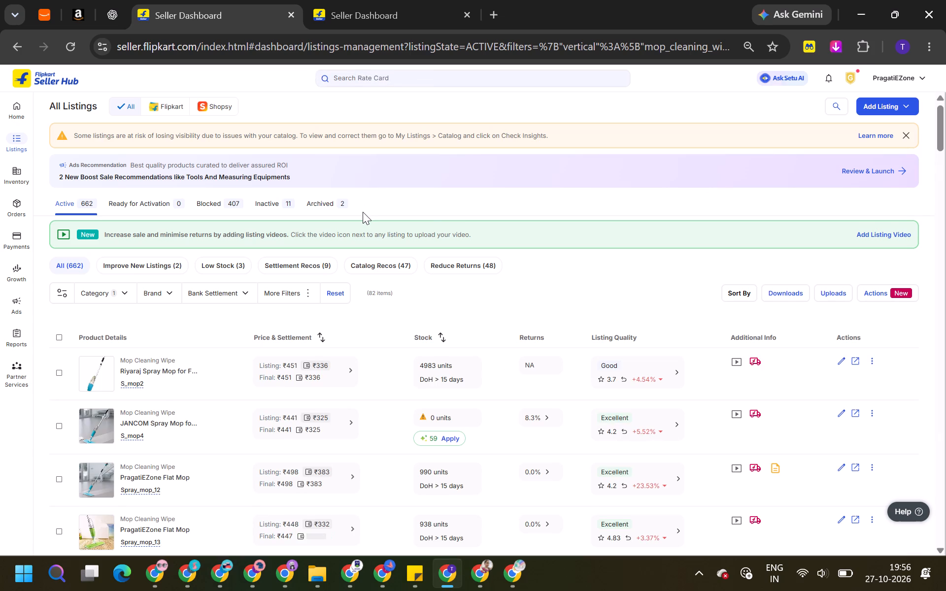
Examine the stock levels of the filtered mop listings.
scroll(363, 212, down, 3)
scroll(363, 212, up, 2)
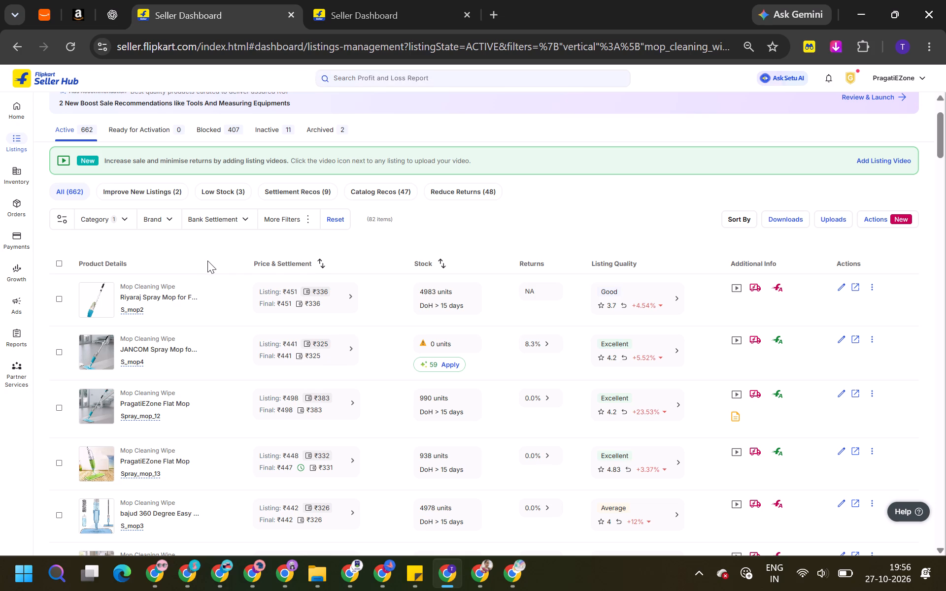
scroll(226, 271, down, 1)
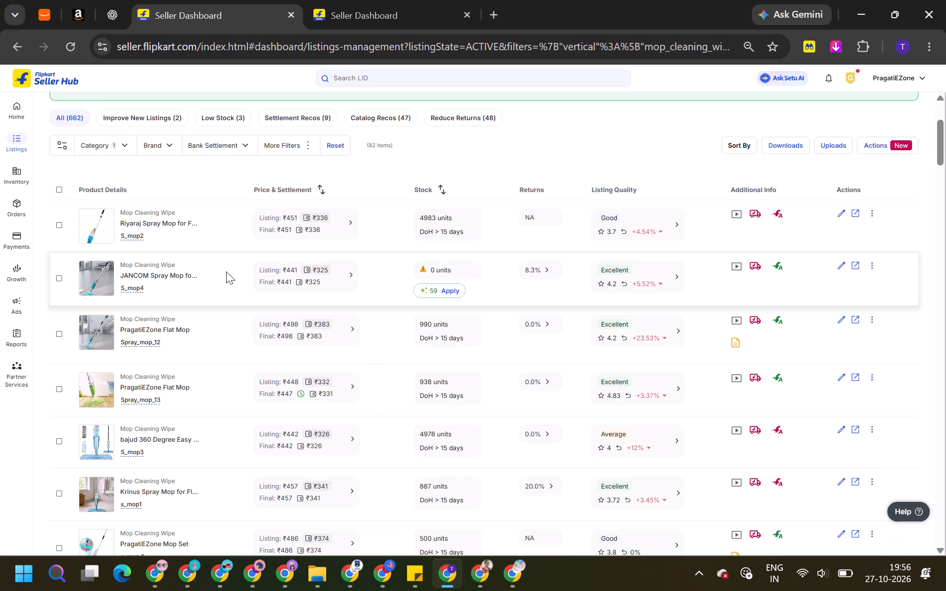
Switch to the ROHANCART account's Seller Hub window.
click(473, 574)
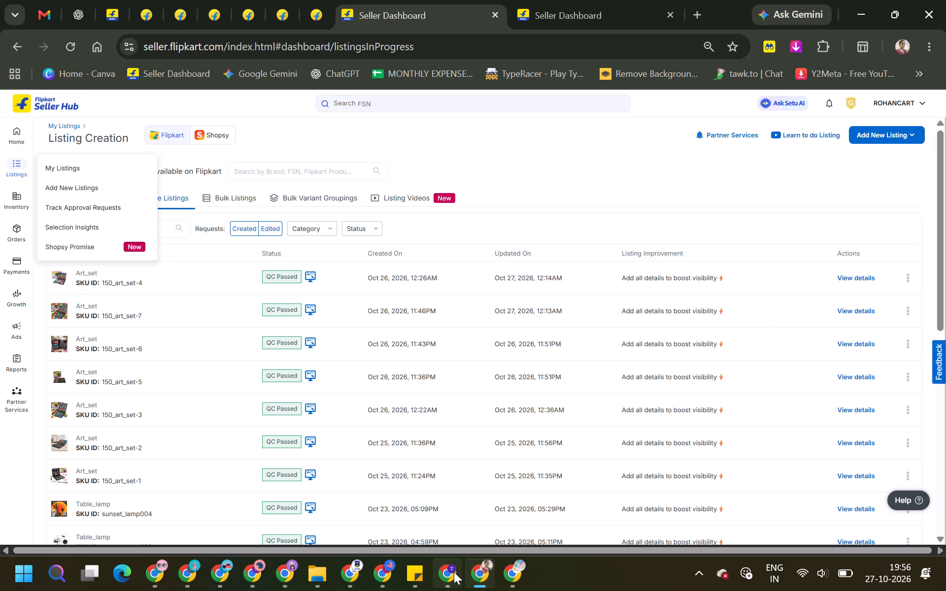
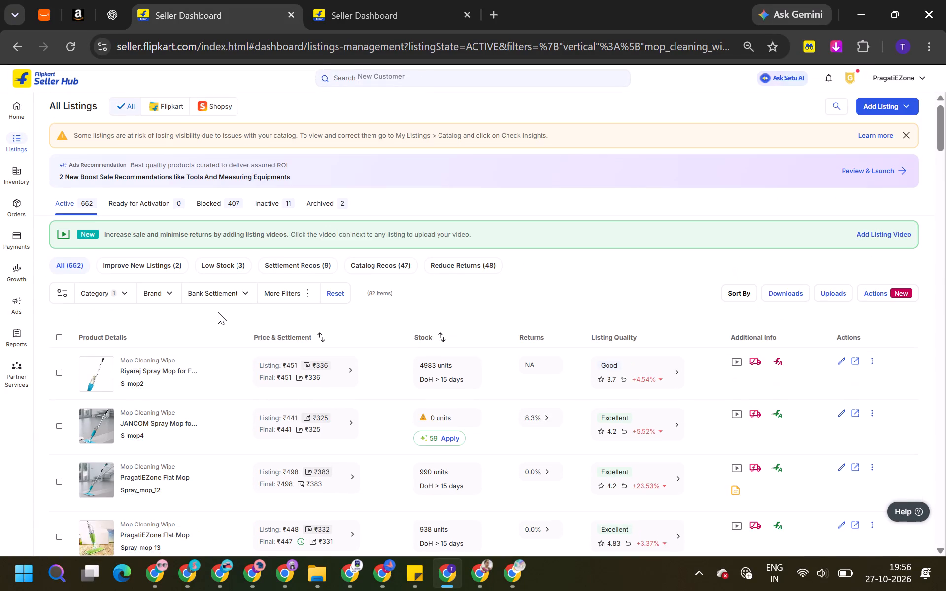
Set the stock of the Plenzo spin mop listing PZ-Plastic-Bucket_MOP29 to 0 units.
scroll(218, 312, down, 3)
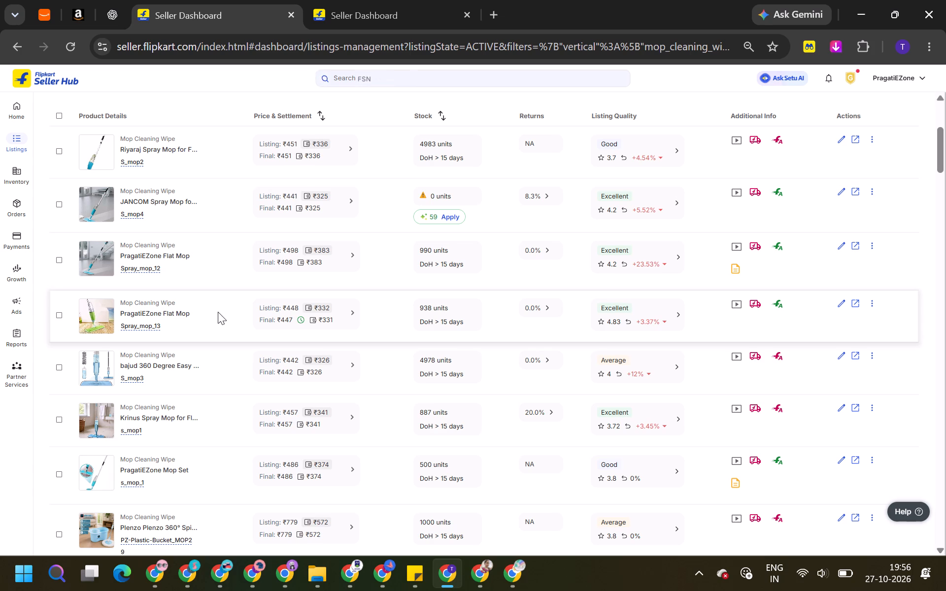
scroll(218, 312, down, 1)
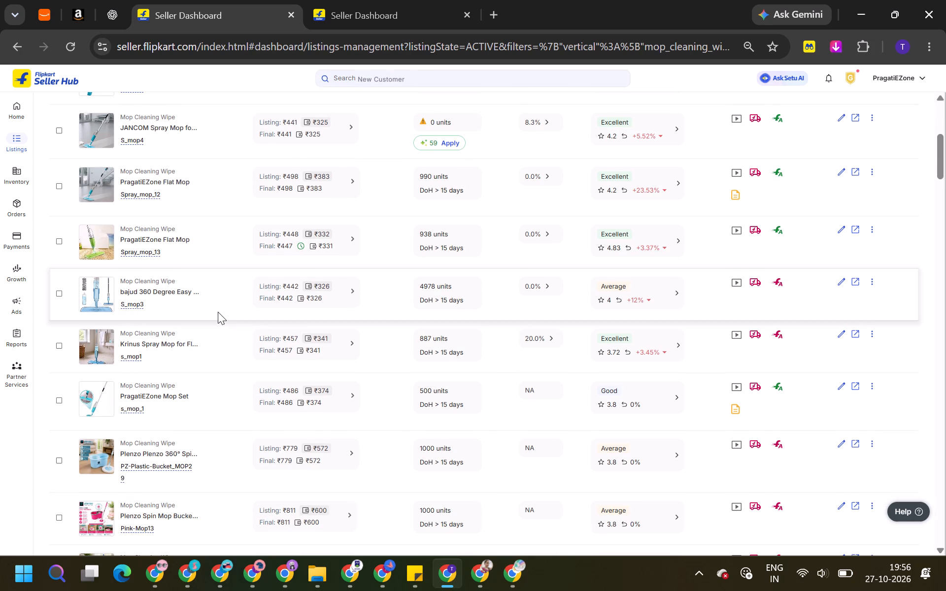
scroll(218, 312, up, 1)
scroll(218, 312, down, 2)
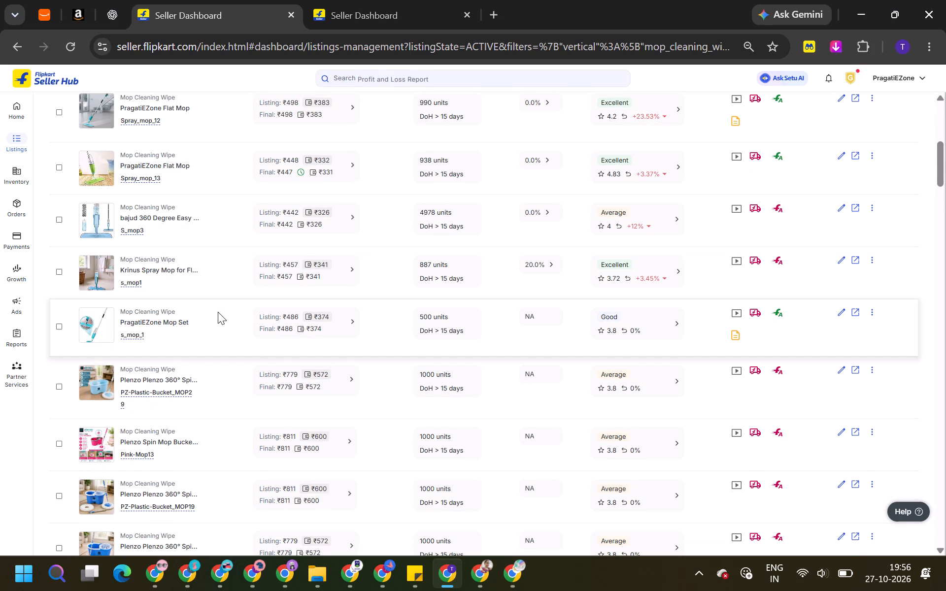
scroll(218, 312, down, 1)
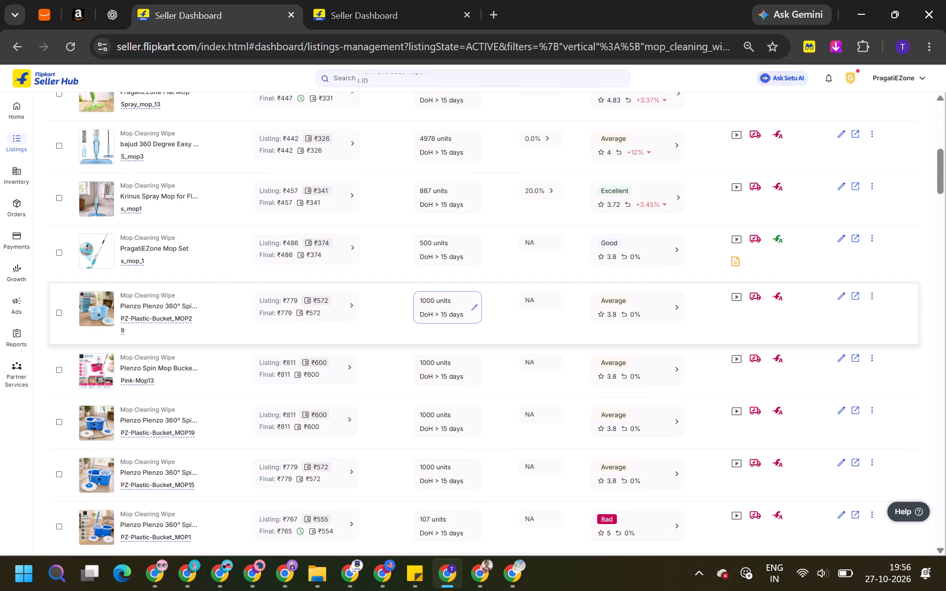
click(475, 309)
triple_click(520, 275)
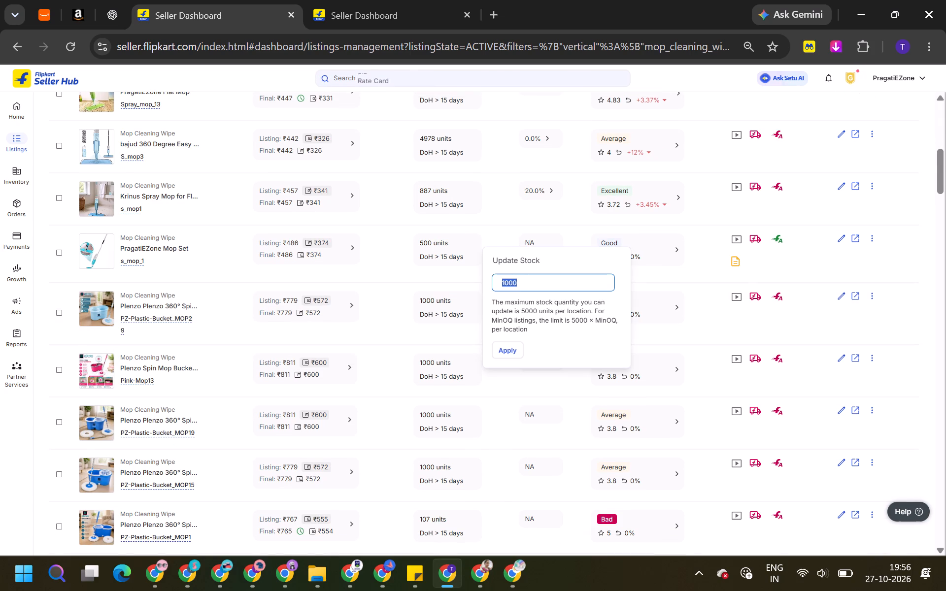
key(9)
key(BackSpace)
key(0)
key(Return)
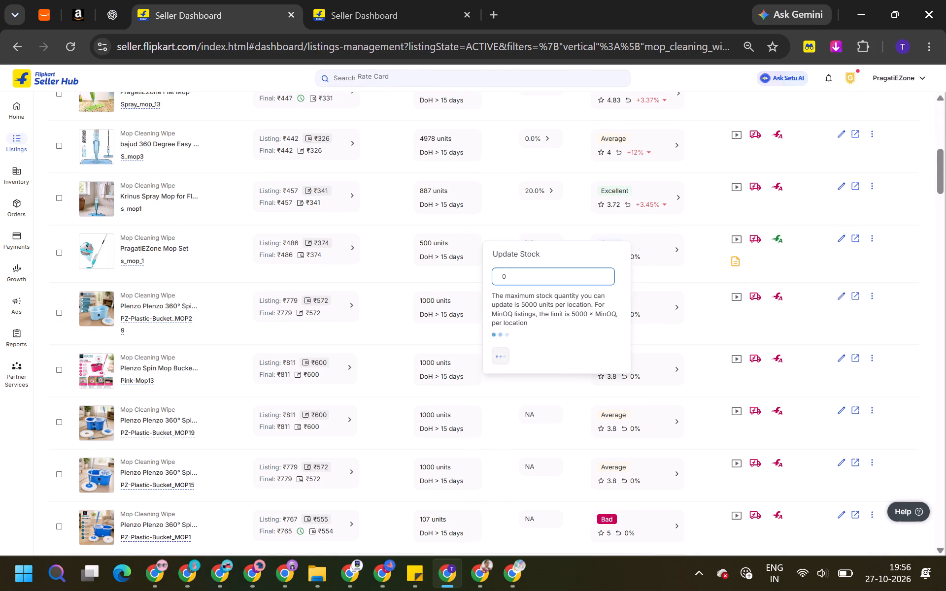
Set the stock of the Plenzo Spin Mop Bucket listing Pink-Mop13 to 0 units.
click(475, 360)
click(474, 367)
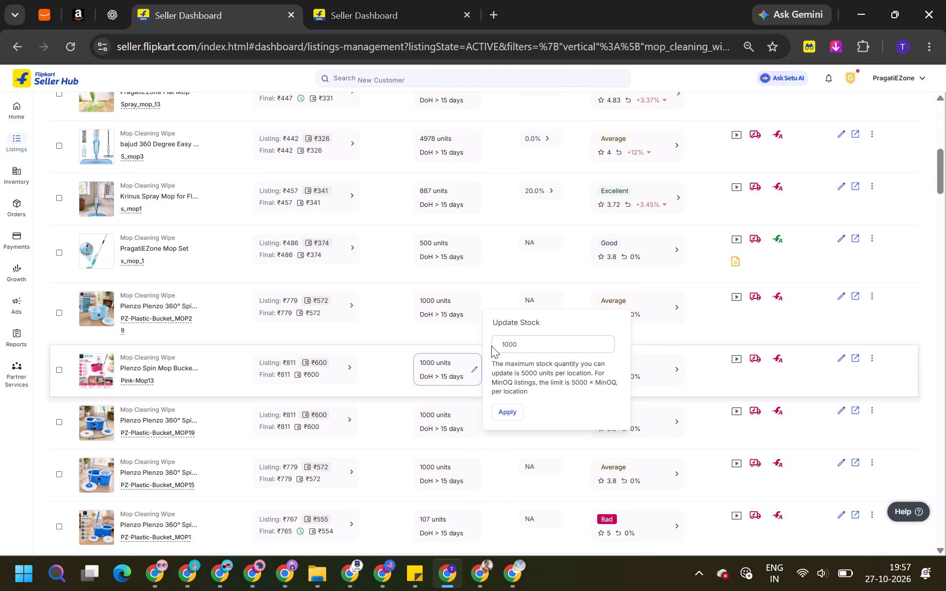
triple_click(518, 338)
key(0)
key(Return)
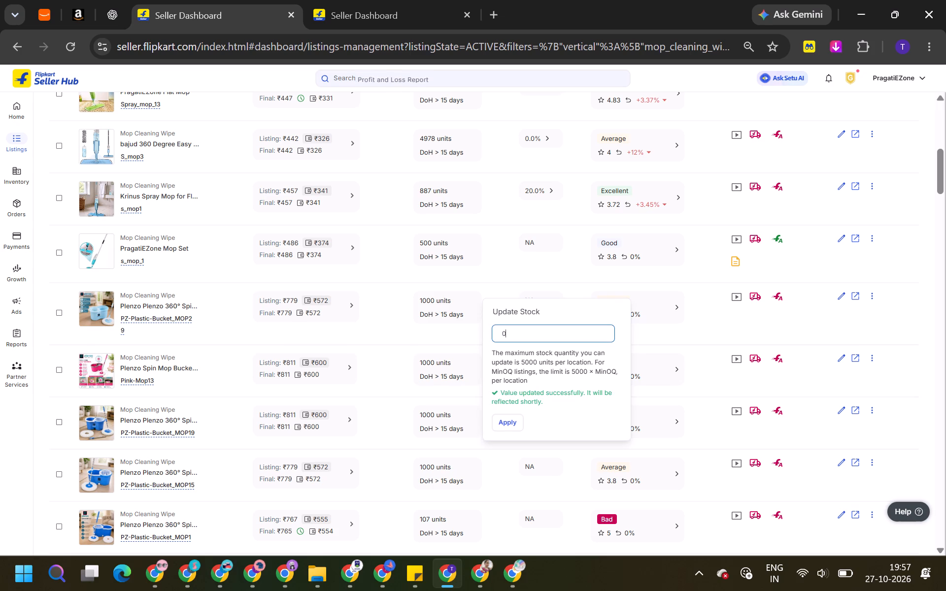
Set the stock of the listing PZ-Plastic-Bucket_MOP19 to 0 units and close the stock editor.
click(466, 408)
click(474, 420)
triple_click(535, 391)
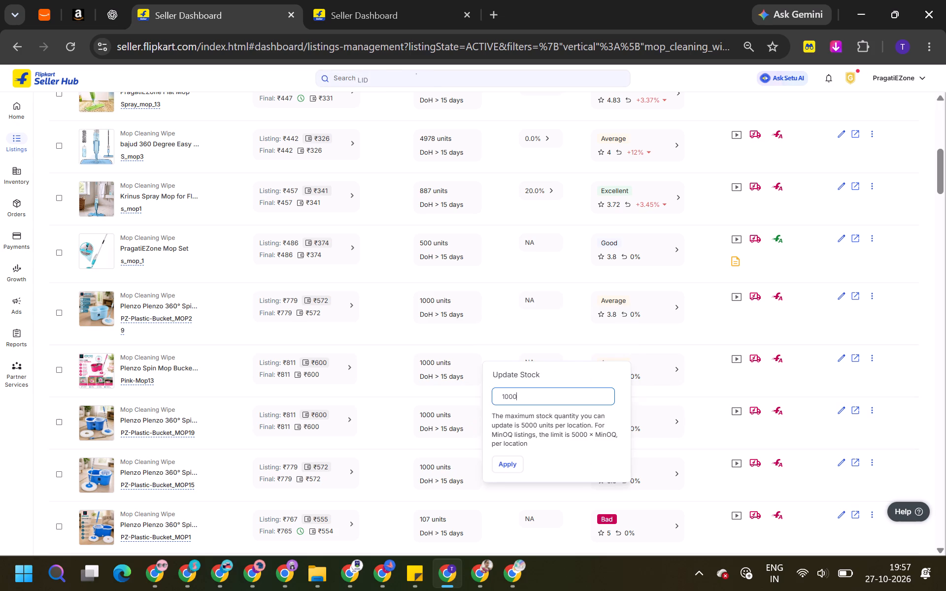
key(0)
key(Return)
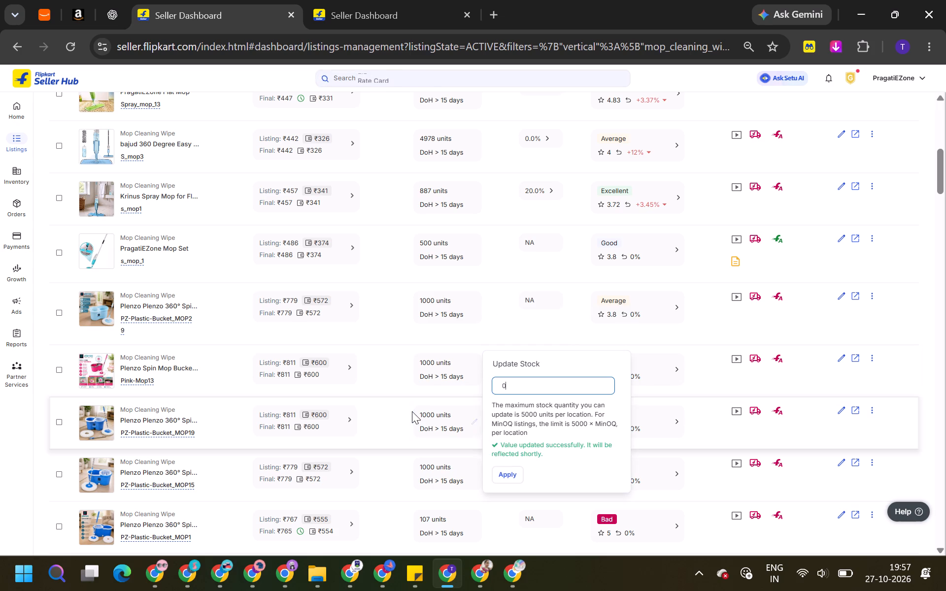
click(412, 411)
Examine the stock and prices of the remaining Mop Cleaning Wipe listings down to the end of the list.
scroll(418, 407, down, 20)
scroll(418, 407, down, 6)
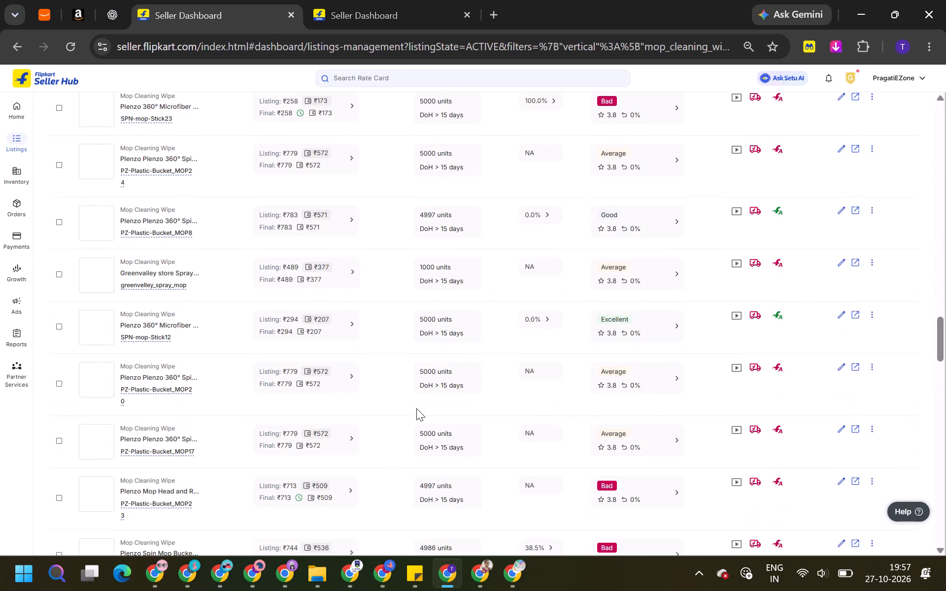
scroll(416, 408, down, 10)
scroll(416, 408, up, 1)
scroll(416, 408, down, 12)
scroll(416, 409, up, 1)
scroll(416, 409, down, 12)
scroll(416, 409, up, 1)
scroll(416, 409, down, 6)
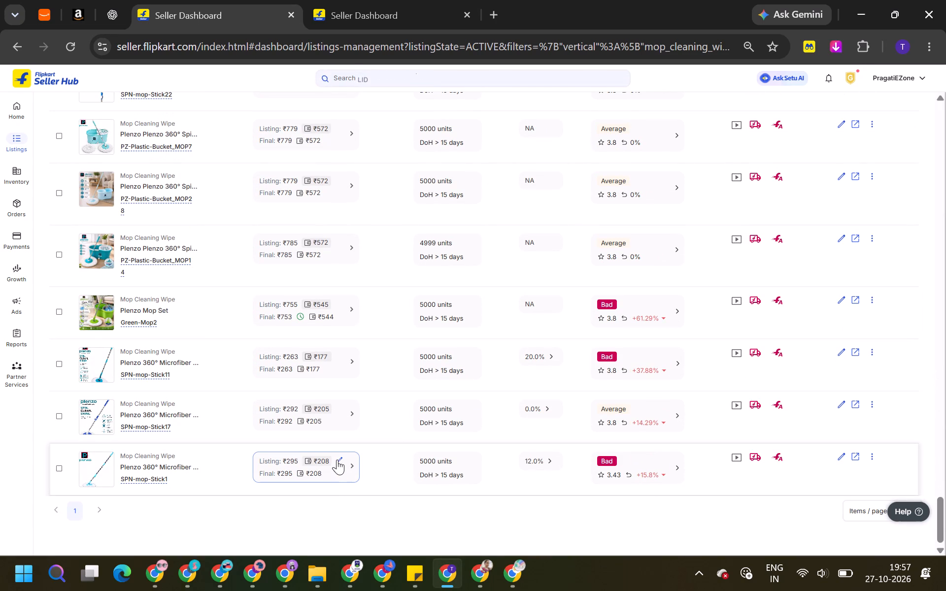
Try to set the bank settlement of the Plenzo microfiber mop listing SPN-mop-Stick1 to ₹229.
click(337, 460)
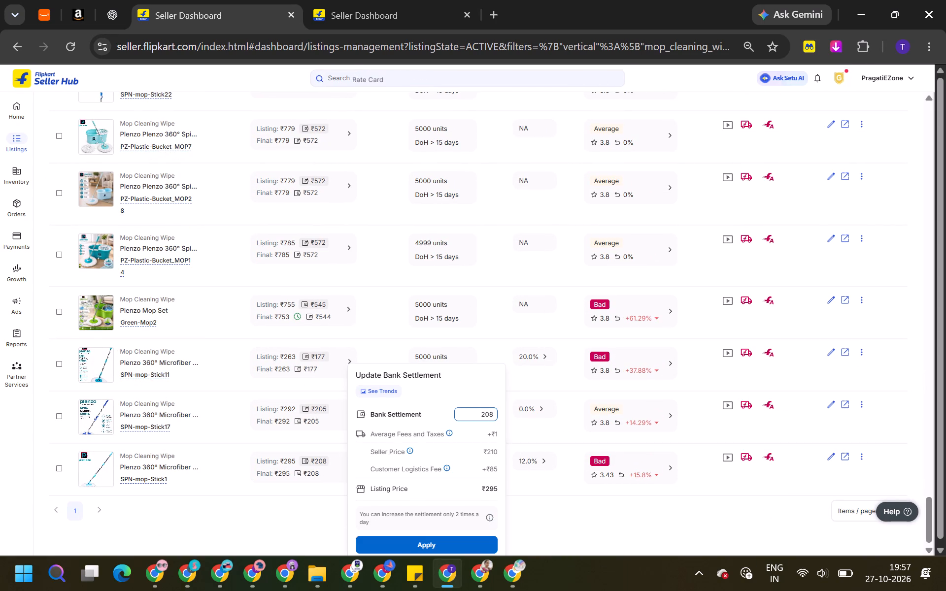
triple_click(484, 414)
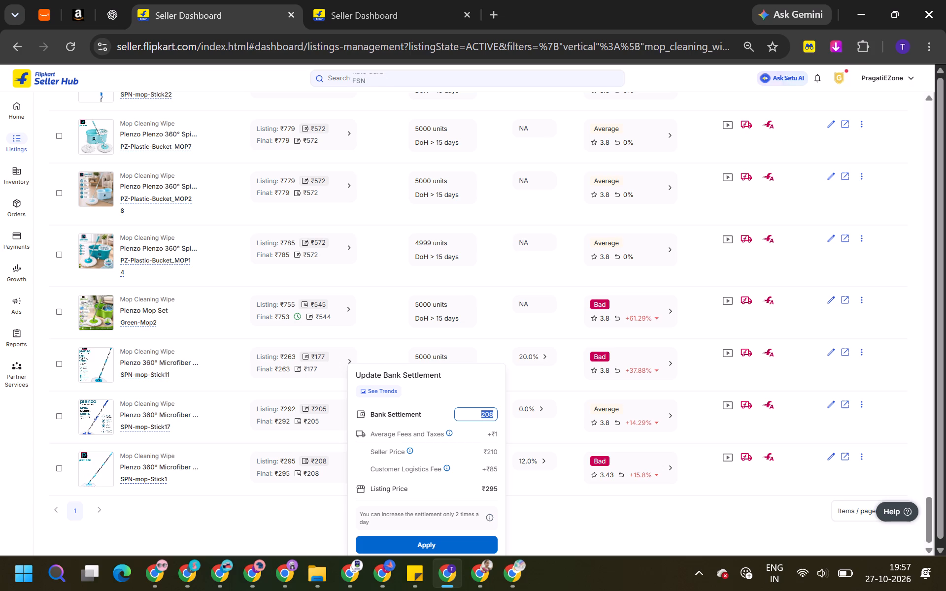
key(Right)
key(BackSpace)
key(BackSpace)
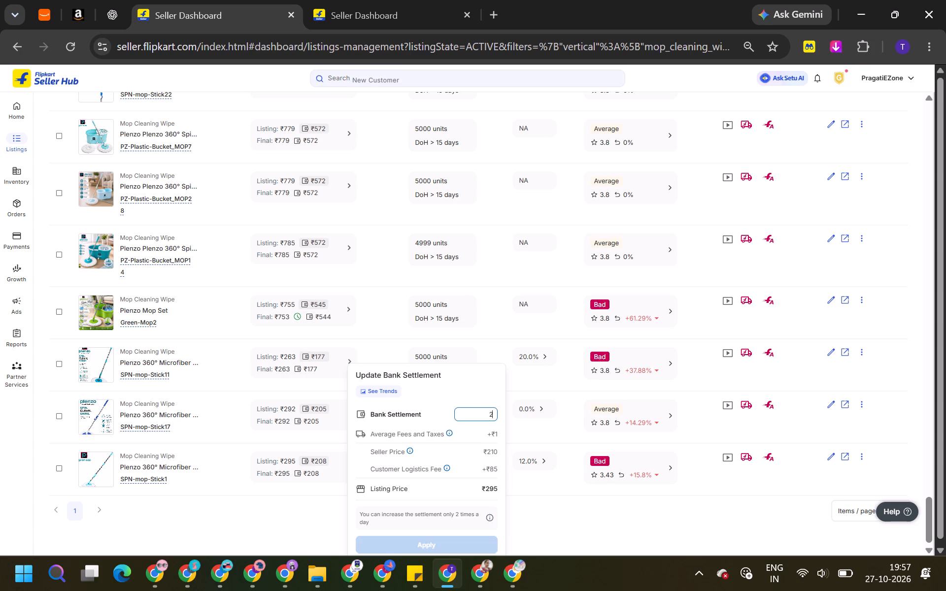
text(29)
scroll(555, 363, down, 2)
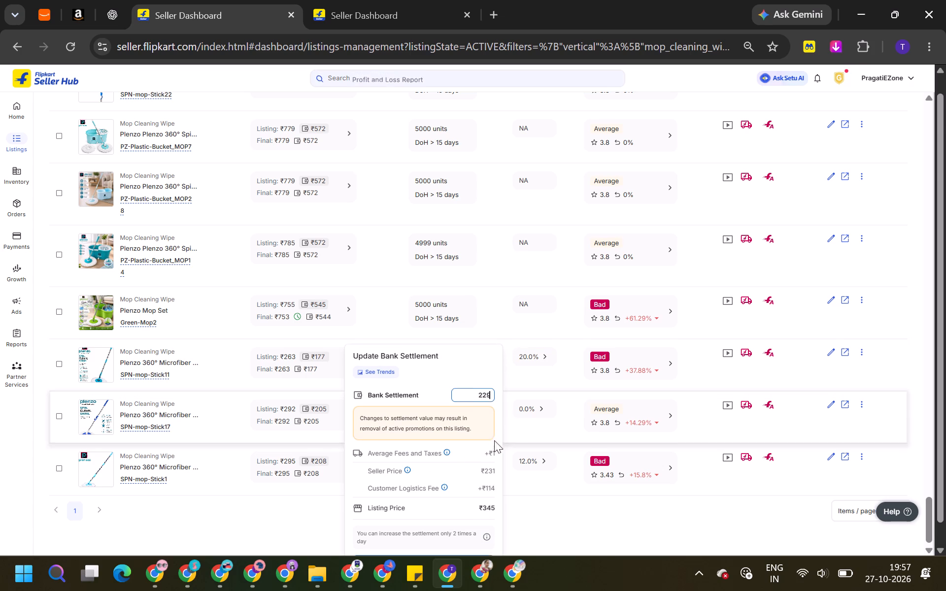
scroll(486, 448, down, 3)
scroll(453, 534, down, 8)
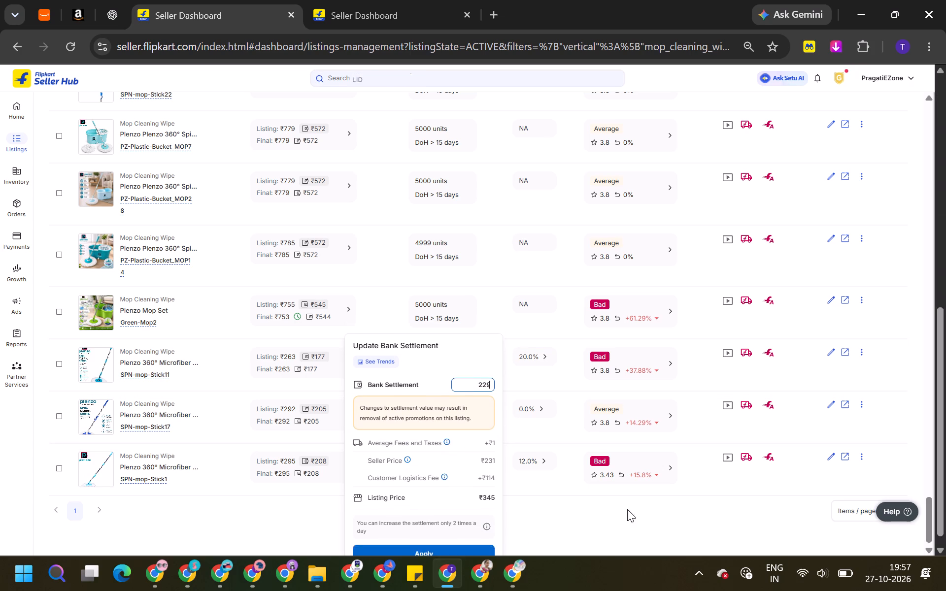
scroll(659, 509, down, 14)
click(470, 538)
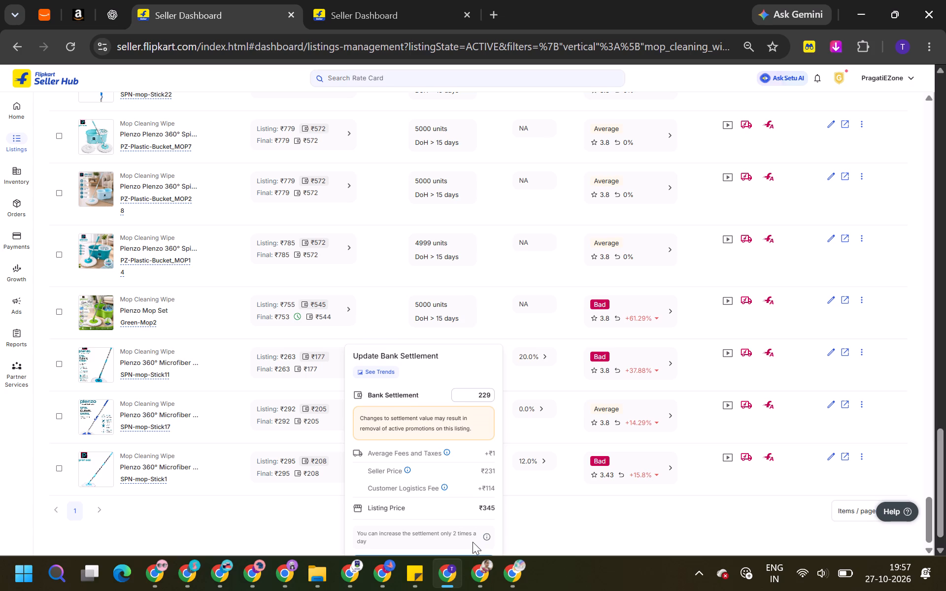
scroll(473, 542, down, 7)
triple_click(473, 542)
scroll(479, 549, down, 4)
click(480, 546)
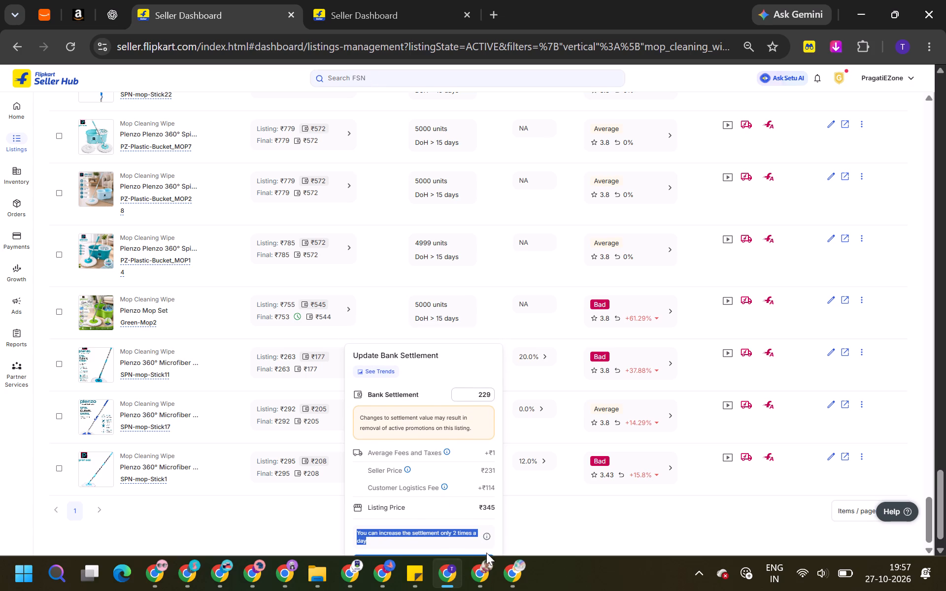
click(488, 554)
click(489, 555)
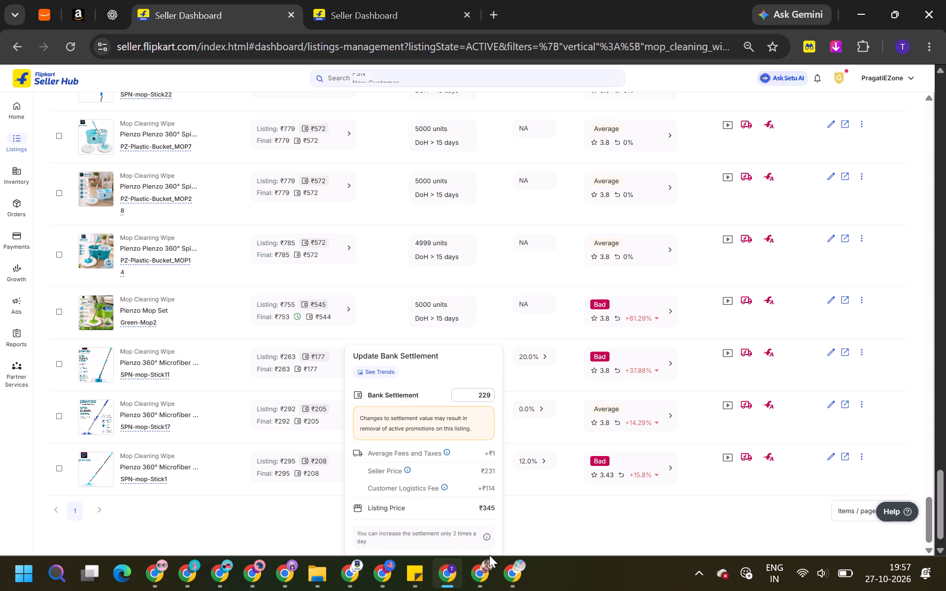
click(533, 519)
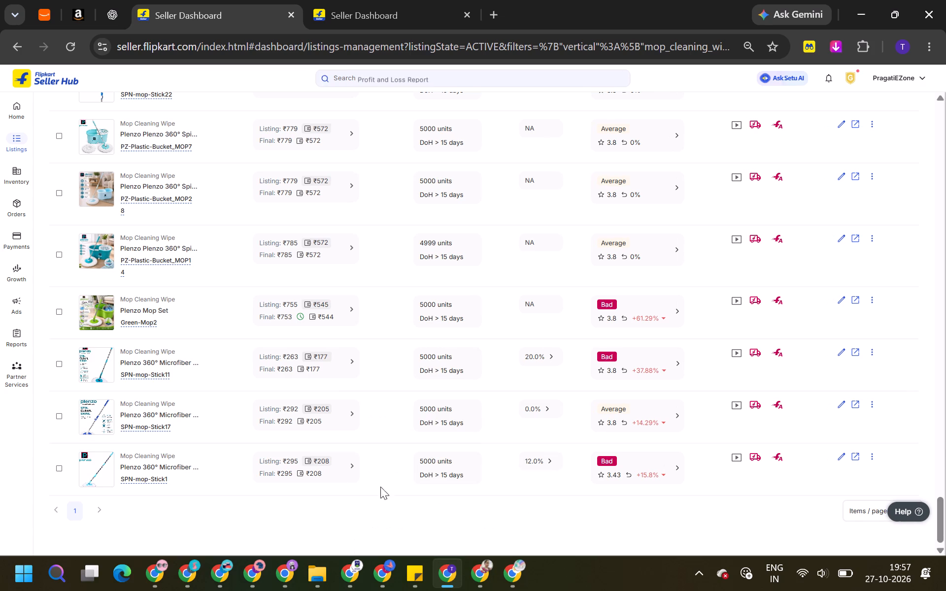
Set the bank settlement of the listing SPN-mop-Stick1 to ₹219 and apply it.
click(340, 460)
key(BackSpace)
key(BackSpace)
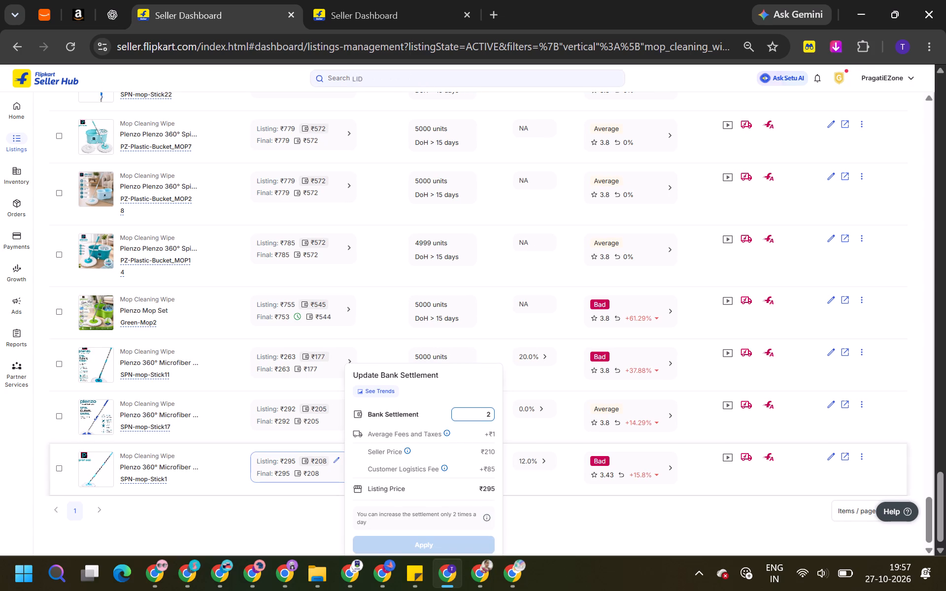
text(19)
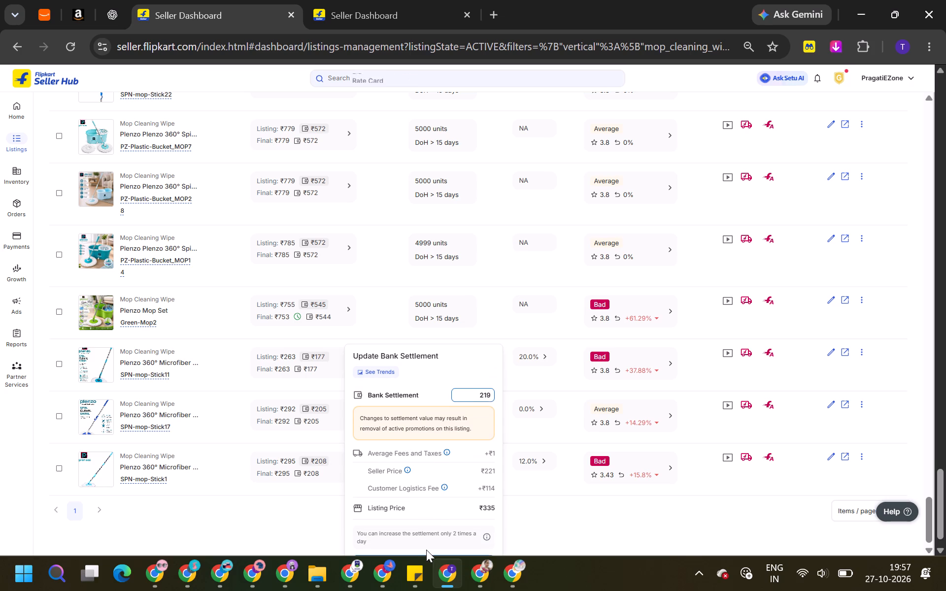
scroll(430, 550, down, 1)
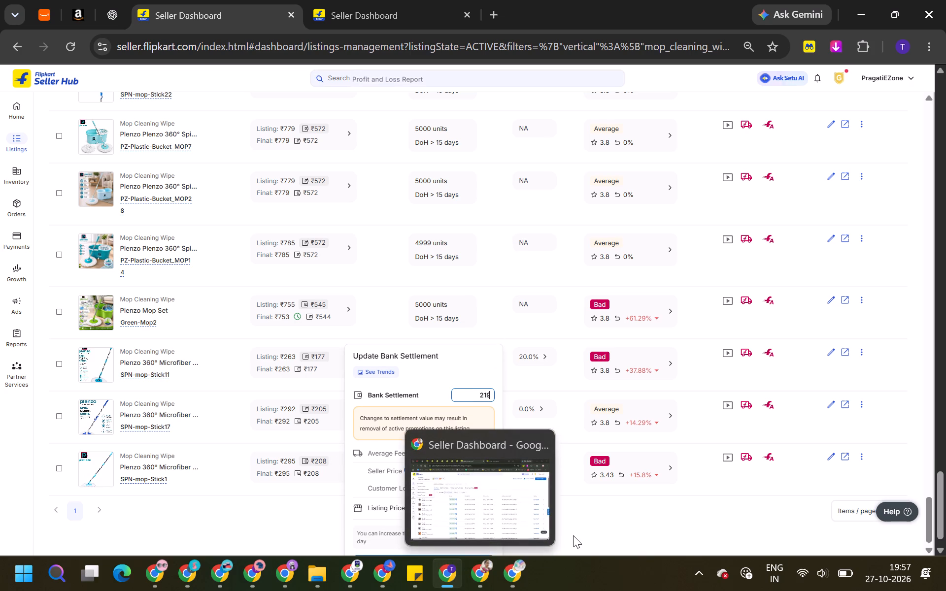
click(423, 555)
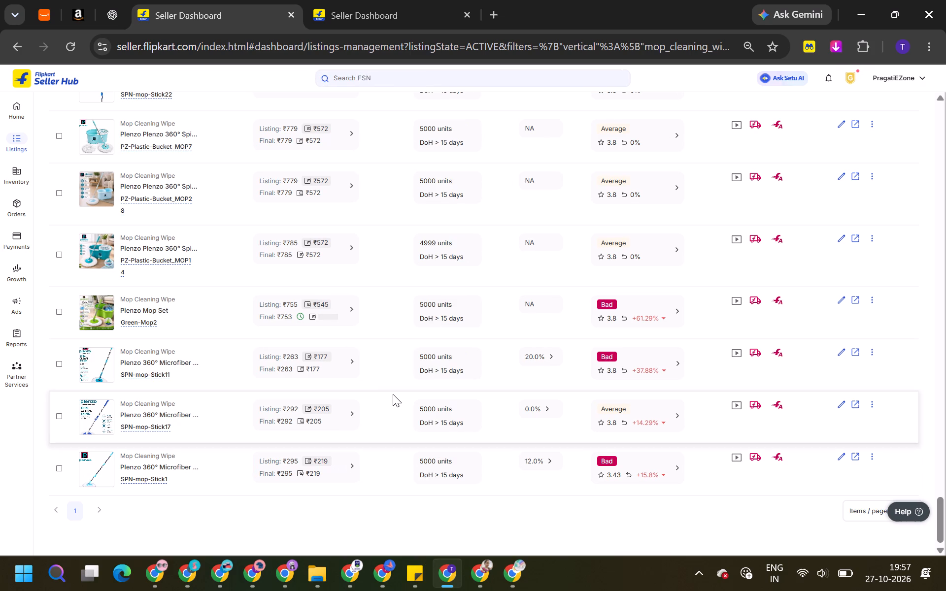
Set the stock of the Plenzo Mop Set listing Green-Mop2 to 0 units and close the stock editor.
scroll(393, 394, down, 1)
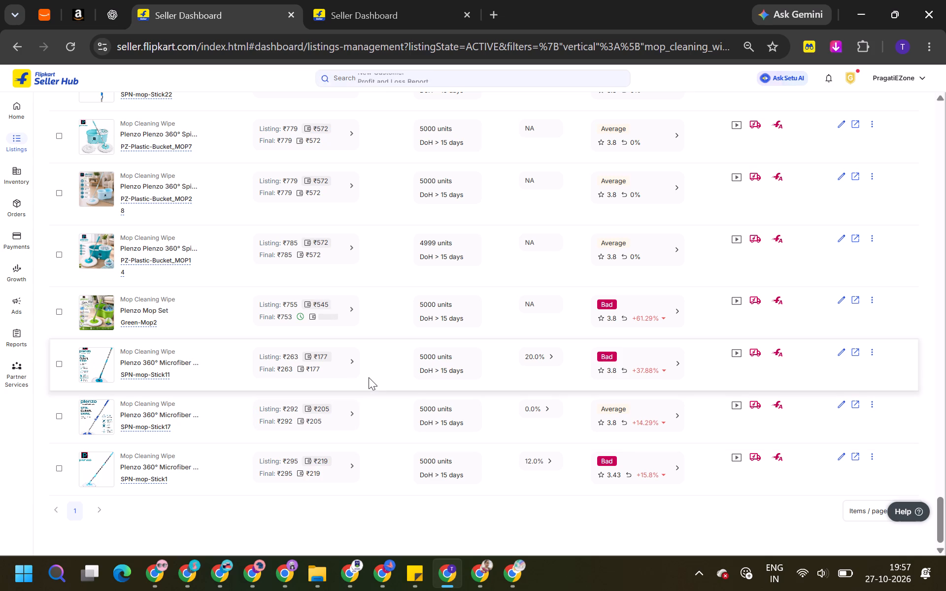
click(478, 311)
click(473, 309)
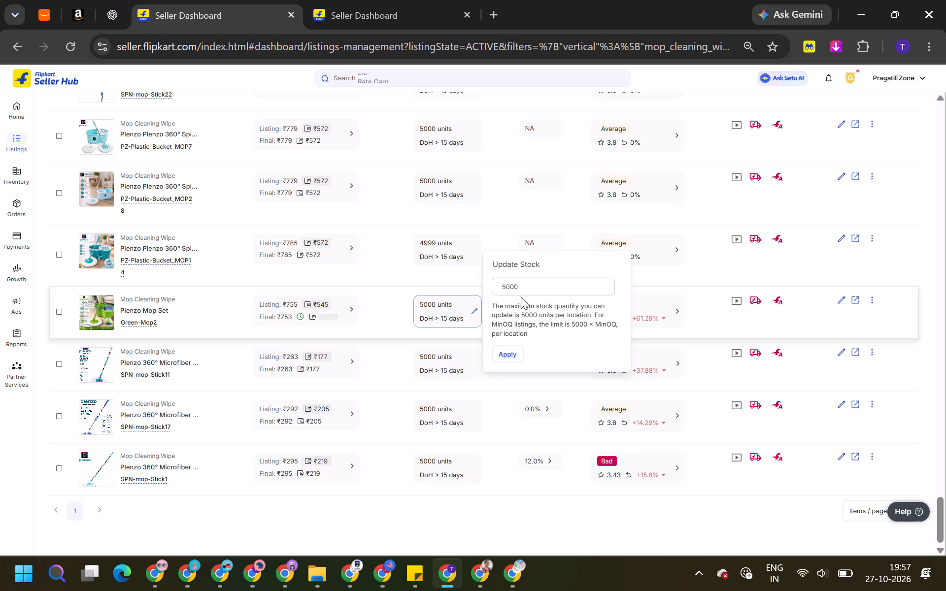
triple_click(542, 284)
click(542, 284)
key(0)
key(Return)
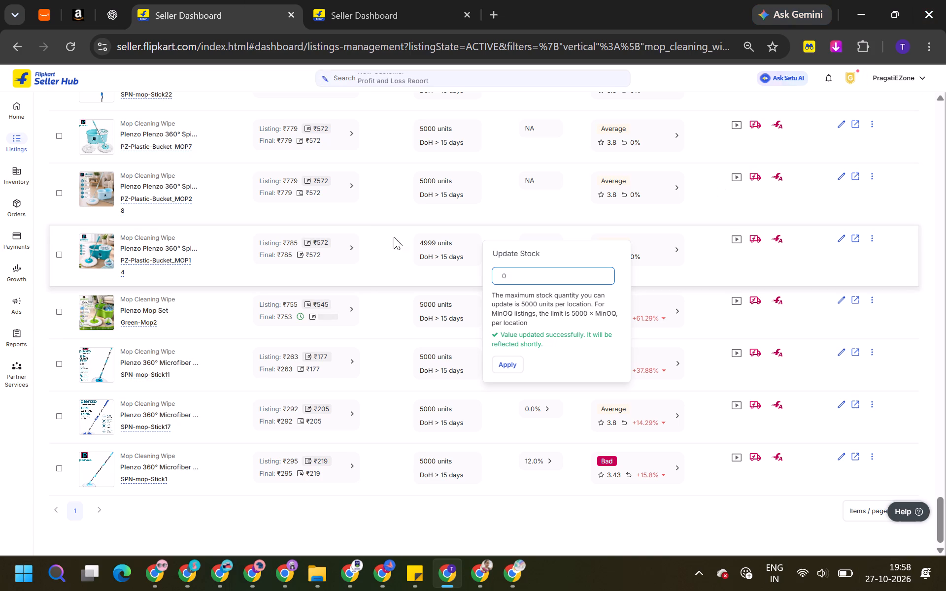
click(407, 239)
Set the stock of the listing PZ-Plastic-Bucket_MOP14 to 0 units.
click(474, 247)
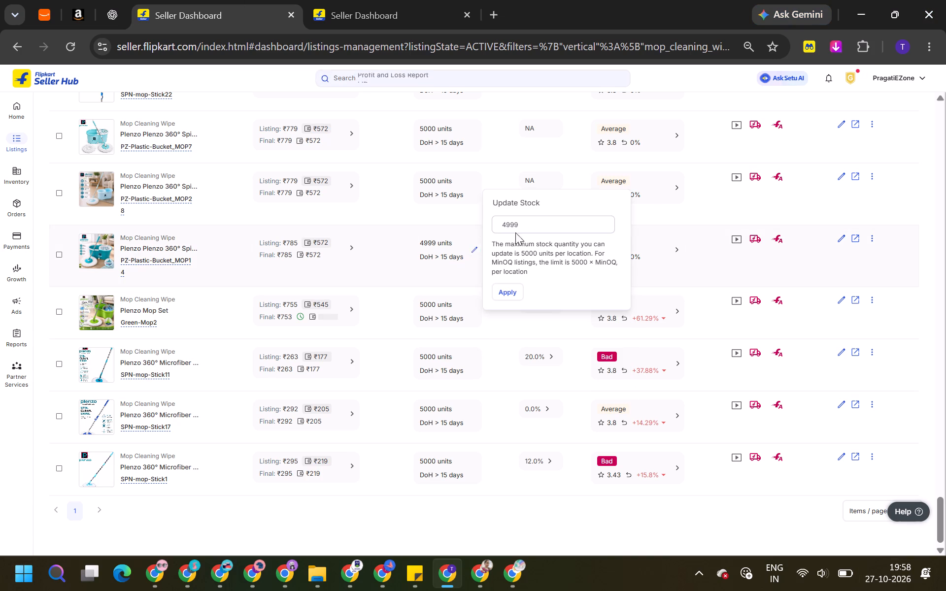
triple_click(520, 226)
key(0)
key(Return)
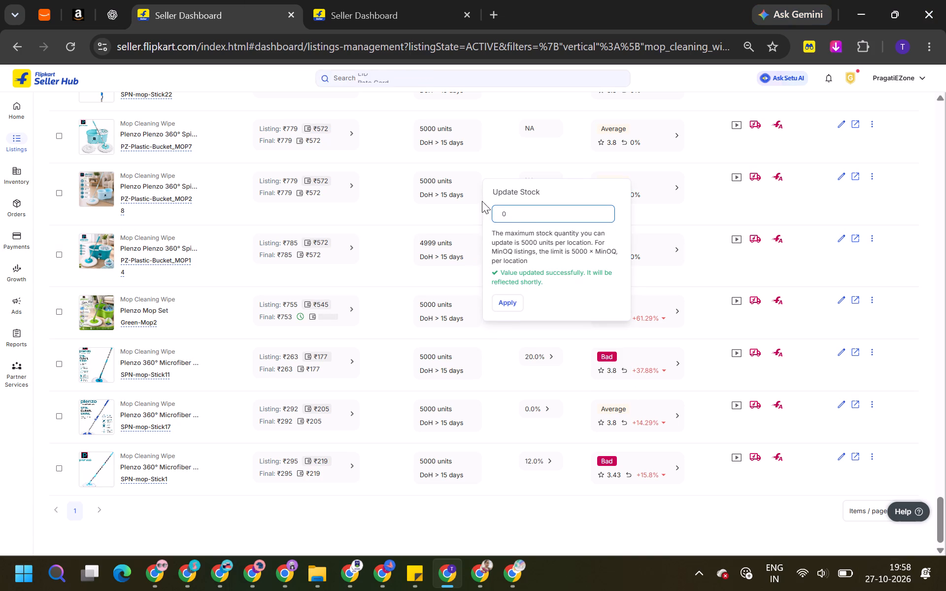
Set the stock of the listing PZ-Plastic-Bucket_MOP28 to 0 units, applying the change a second time.
click(473, 190)
click(473, 189)
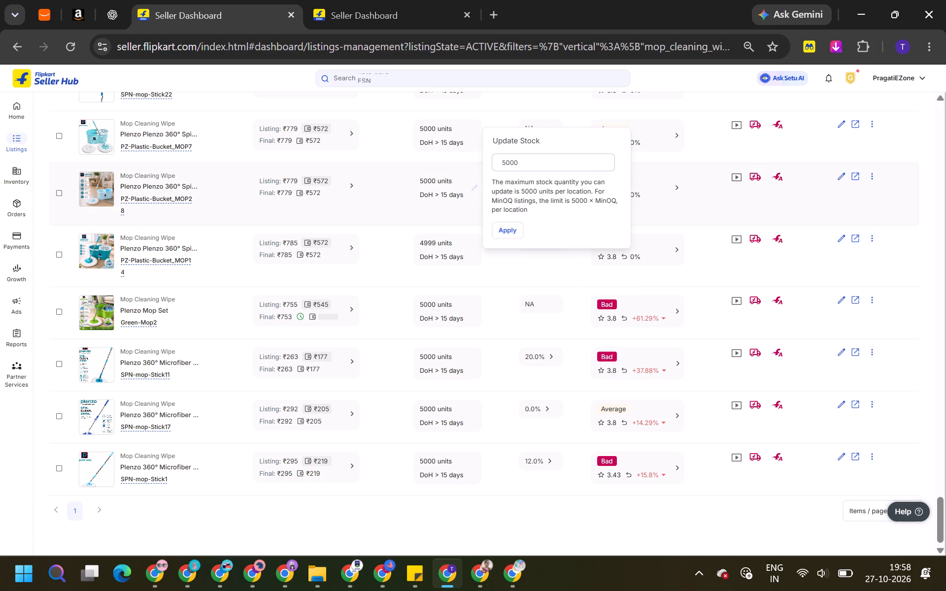
double_click(504, 166)
key(0)
key(Return)
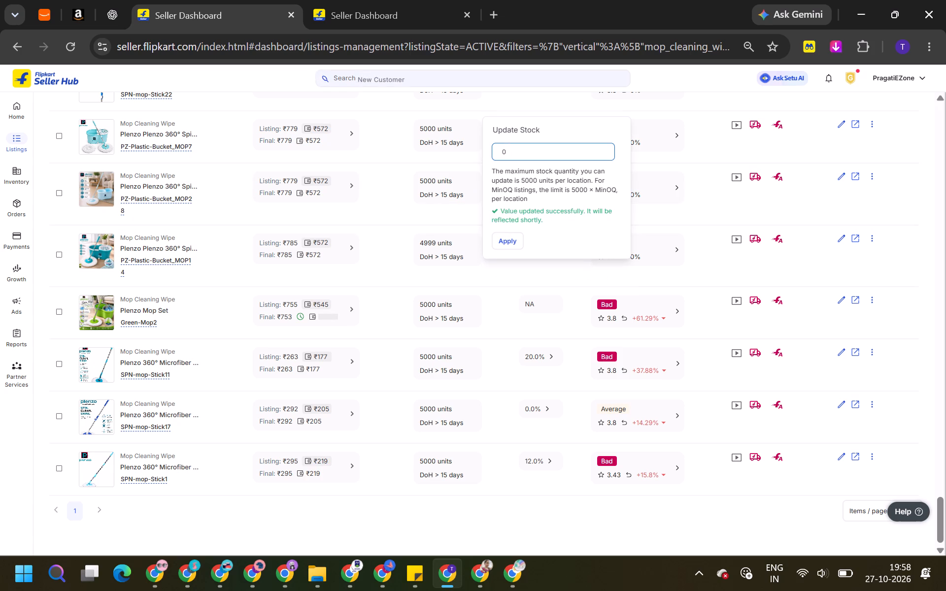
click(449, 215)
click(474, 183)
click(474, 186)
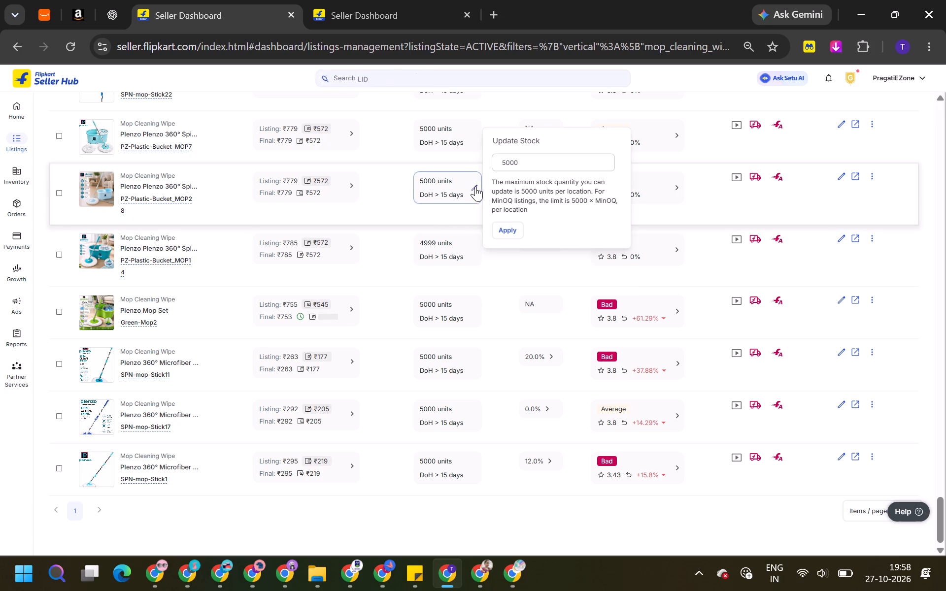
triple_click(516, 164)
key(0)
click(508, 222)
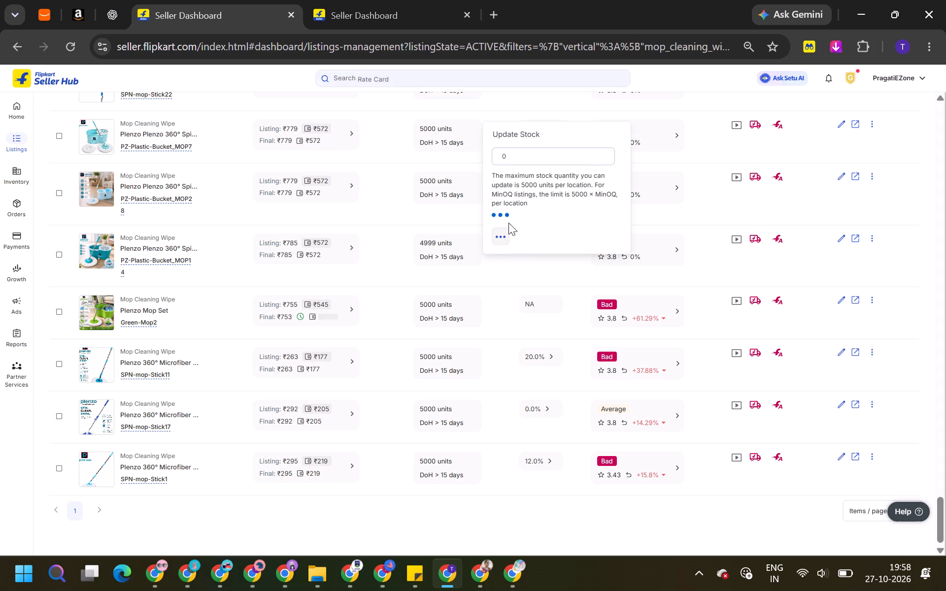
Set the stock of the listing PZ-Plastic-Bucket_MOP7 to 0 units and apply it.
click(478, 127)
click(475, 132)
triple_click(535, 101)
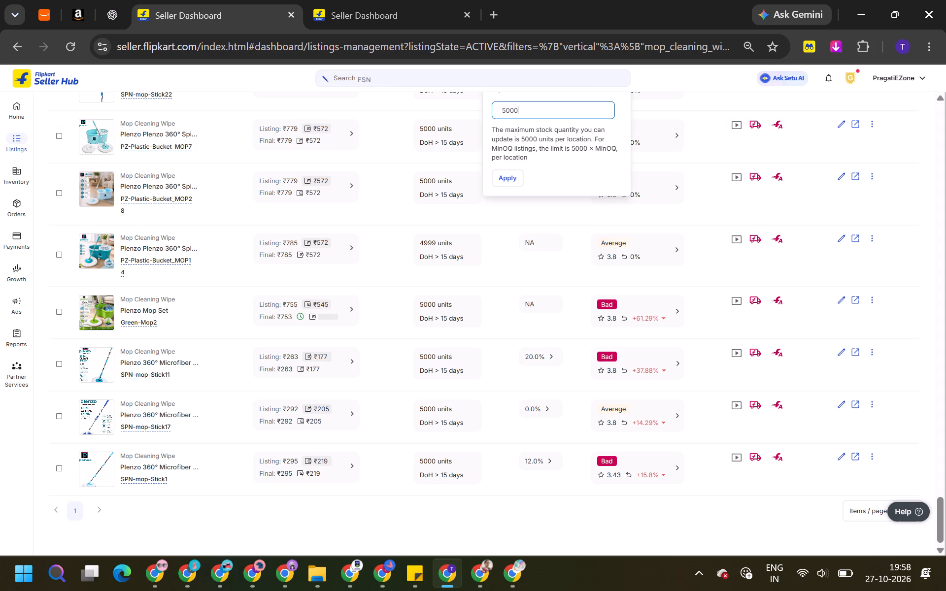
click(535, 101)
key(0)
click(508, 173)
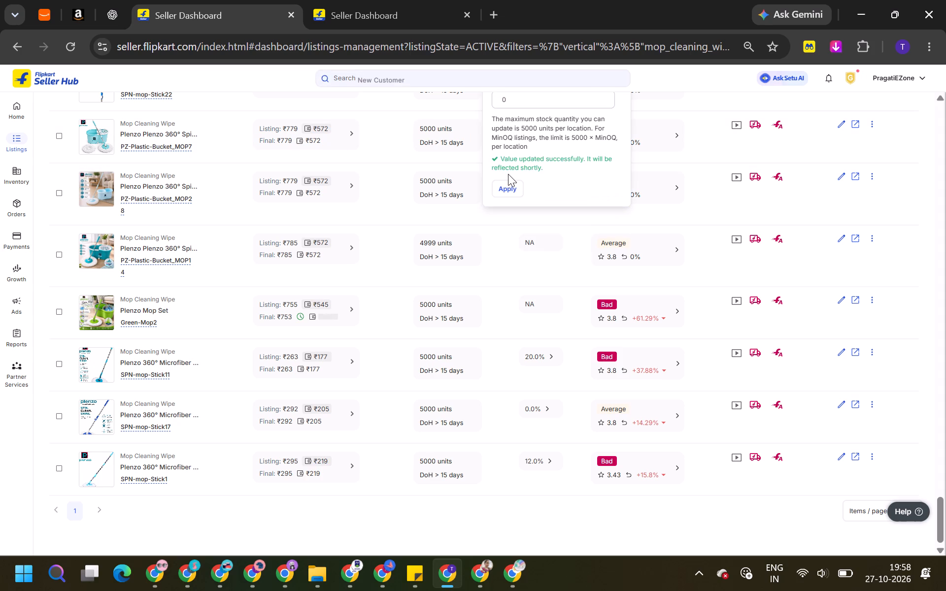
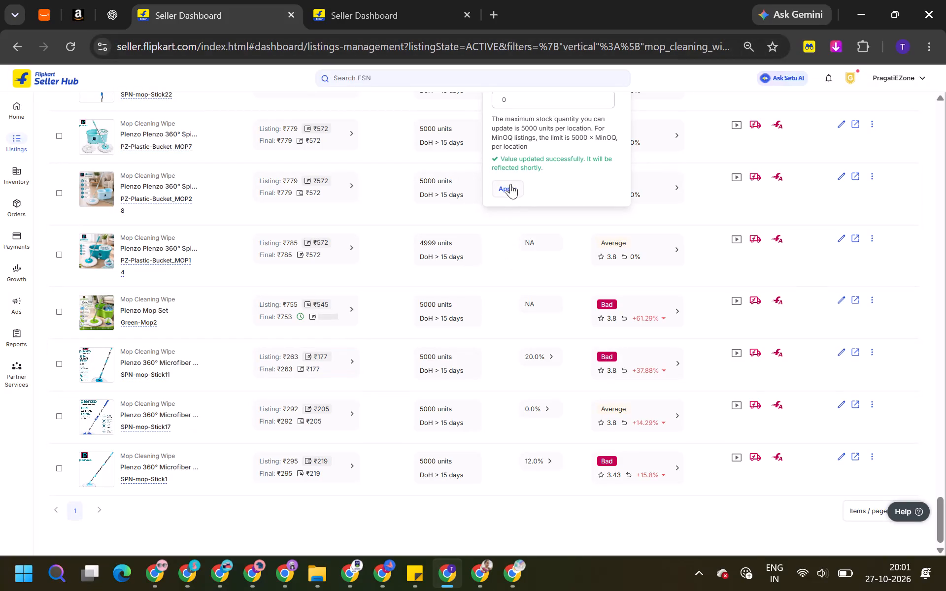
Close the stock editor of the listing PZ-Plastic-Bucket_MOP7.
click(501, 228)
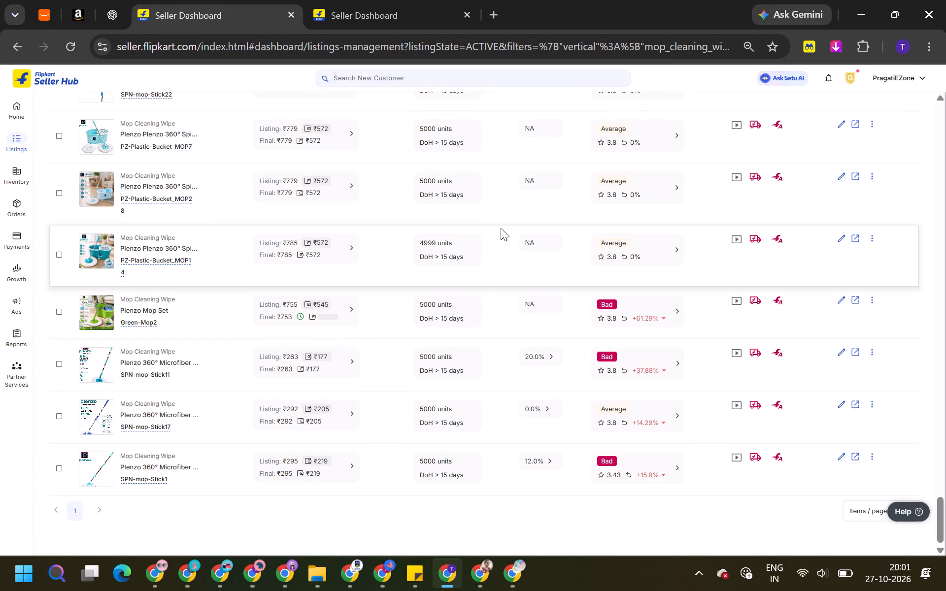
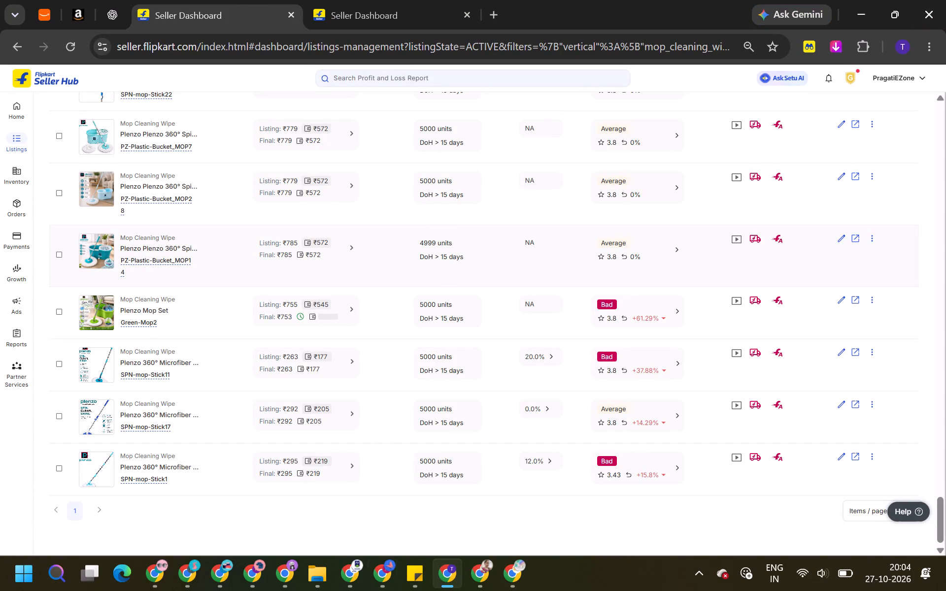
Look through the active Mop Cleaning Wipe listings from end to end, checking their stock and settlement prices.
scroll(324, 425, up, 3)
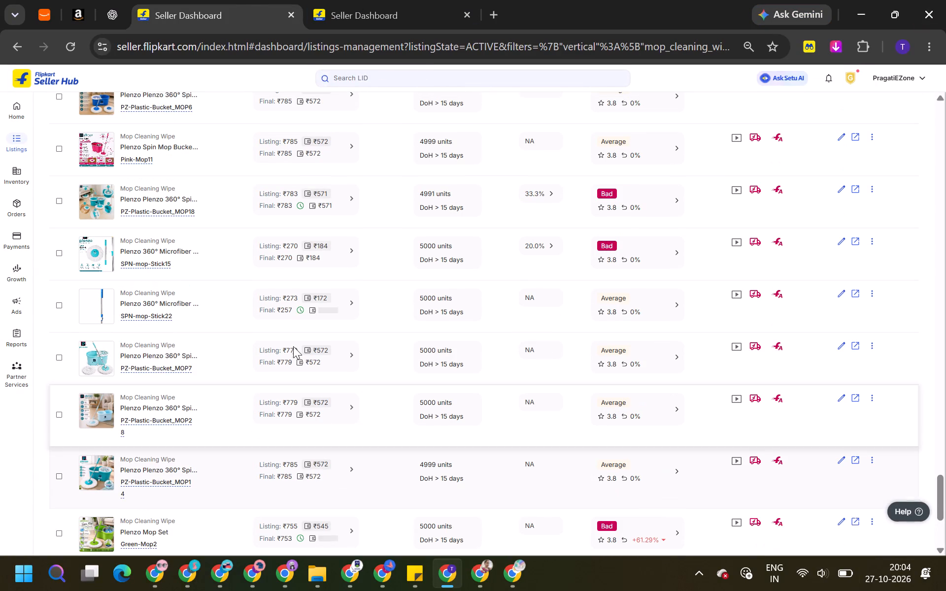
scroll(324, 274, up, 1)
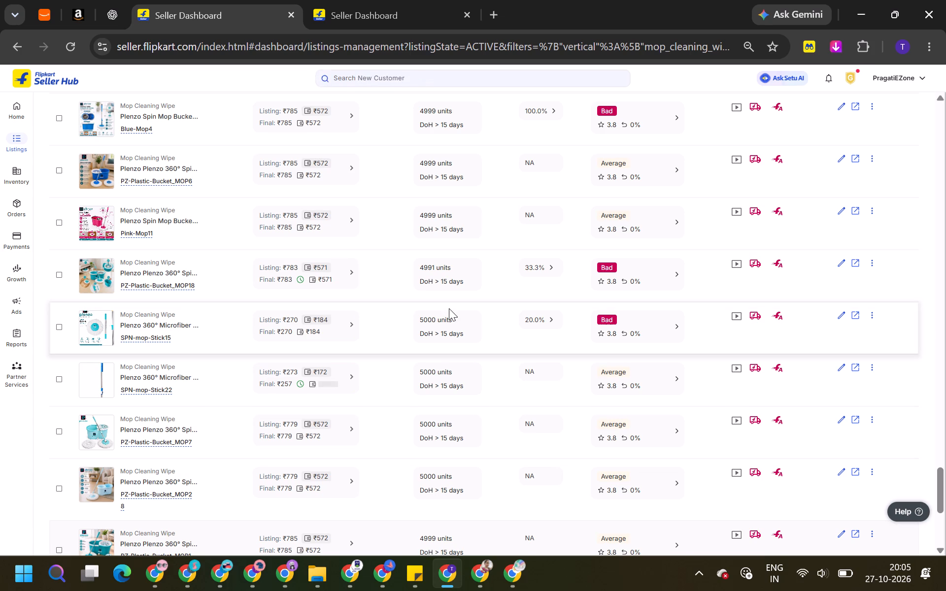
scroll(368, 352, down, 11)
scroll(368, 359, up, 15)
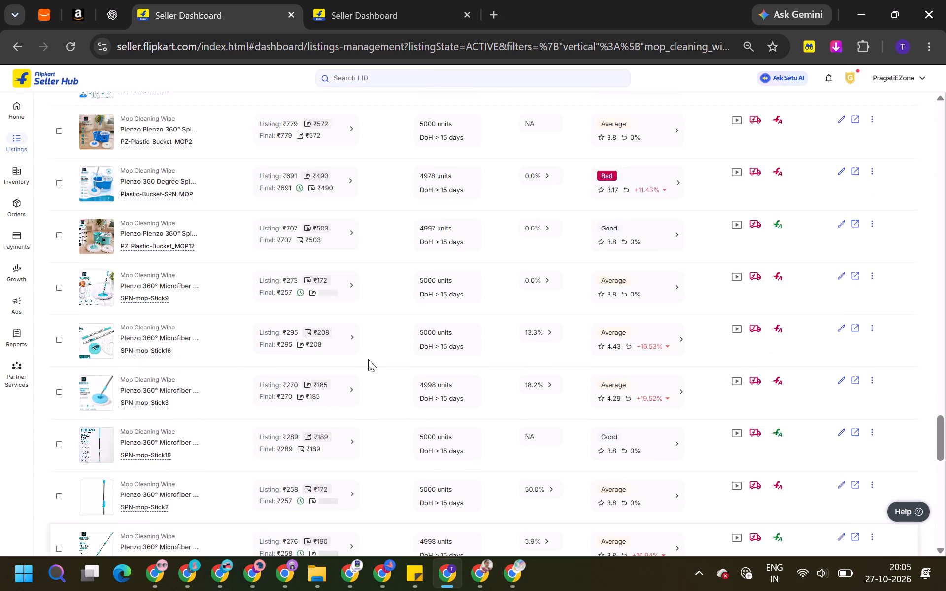
scroll(368, 359, up, 14)
scroll(371, 361, down, 1)
scroll(371, 361, up, 14)
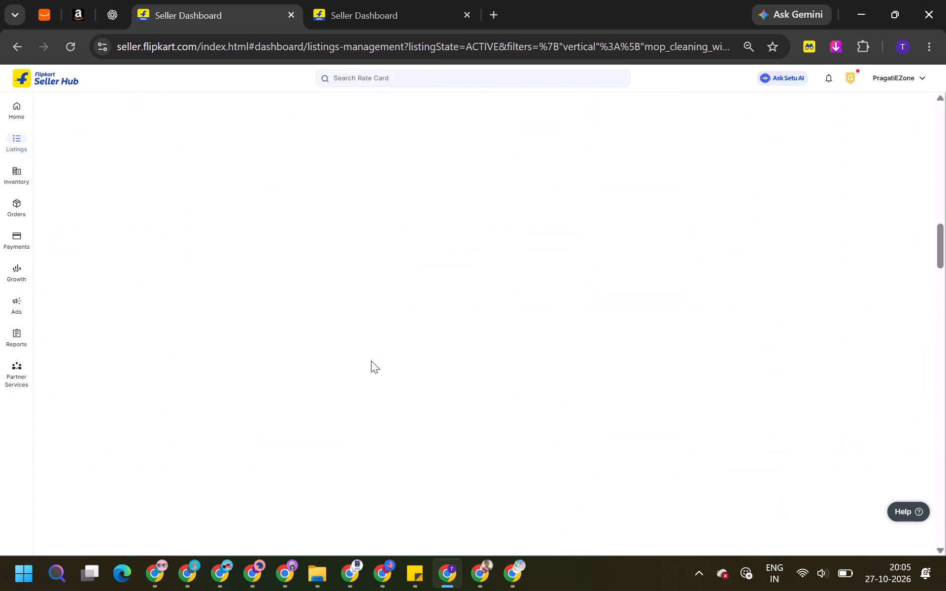
scroll(371, 361, up, 16)
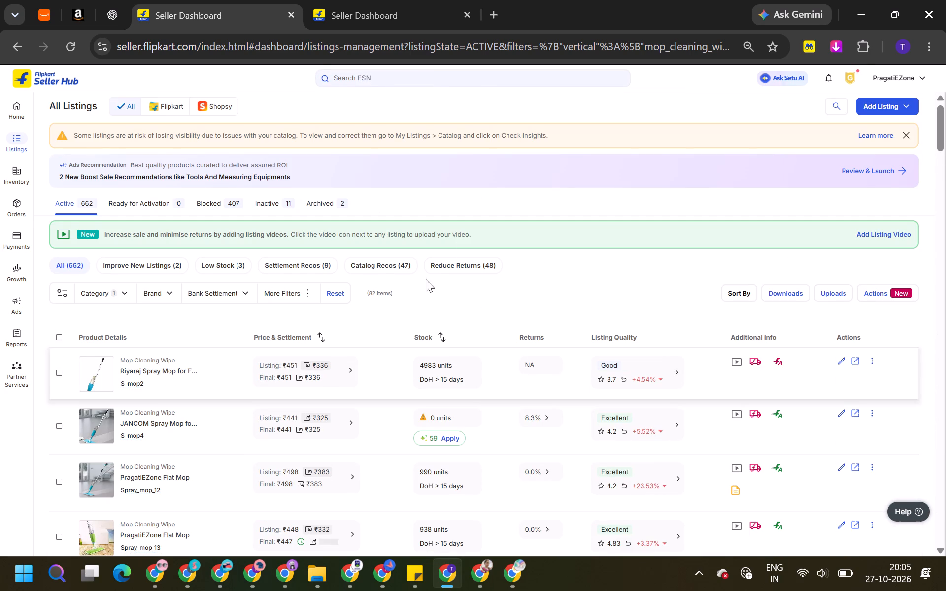
scroll(461, 241, down, 4)
scroll(456, 242, down, 20)
scroll(456, 242, down, 14)
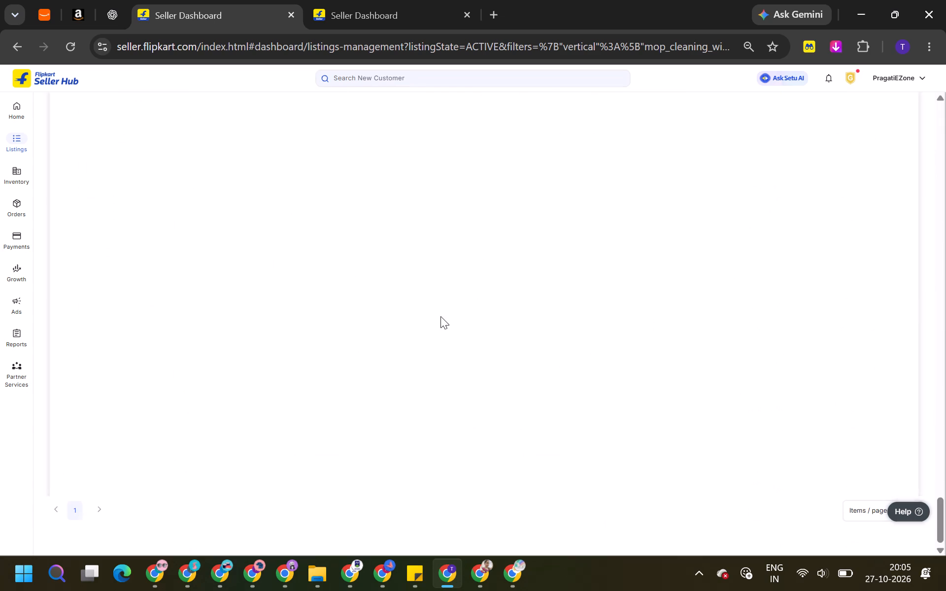
scroll(440, 322, down, 9)
click(489, 507)
scroll(482, 488, up, 4)
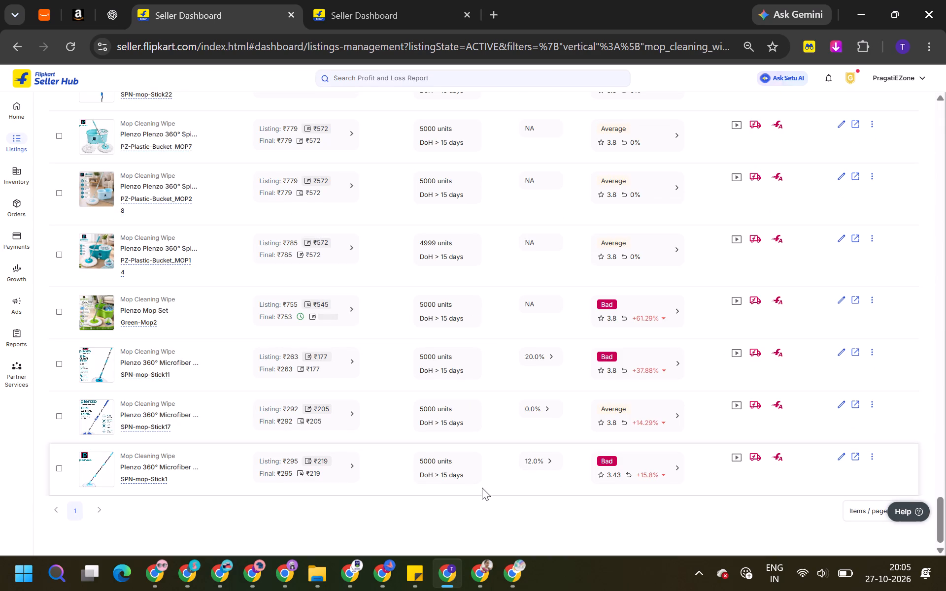
scroll(482, 488, up, 20)
scroll(482, 488, up, 3)
scroll(455, 389, up, 9)
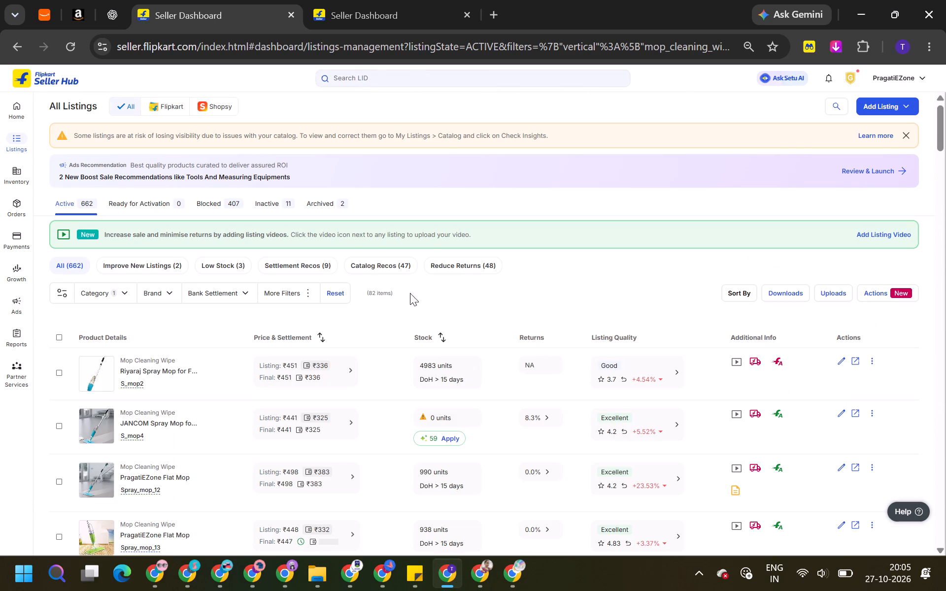
scroll(446, 181, down, 1)
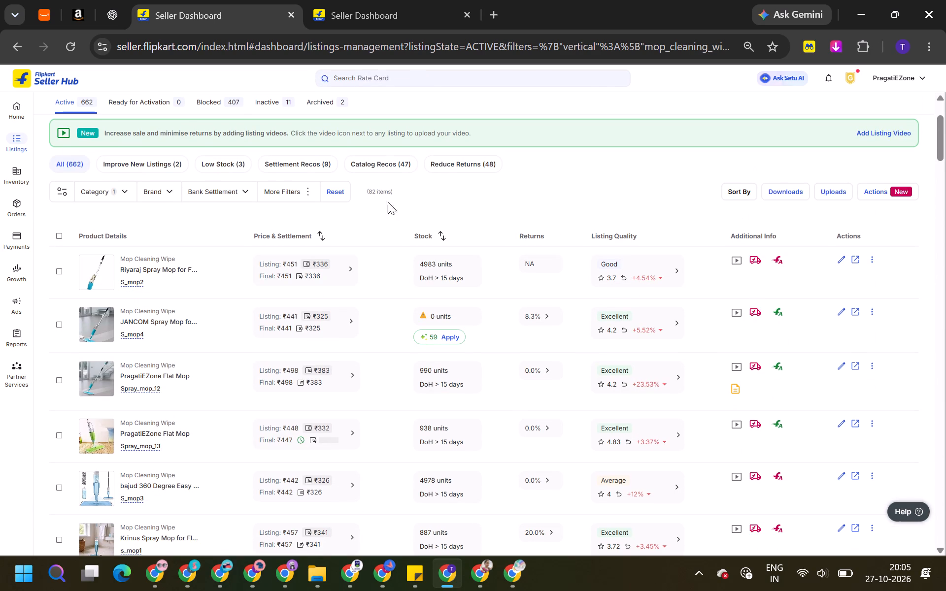
Reload the filtered Mop Cleaning Wipe listings page and review the stock and prices of the refreshed listings.
click(120, 193)
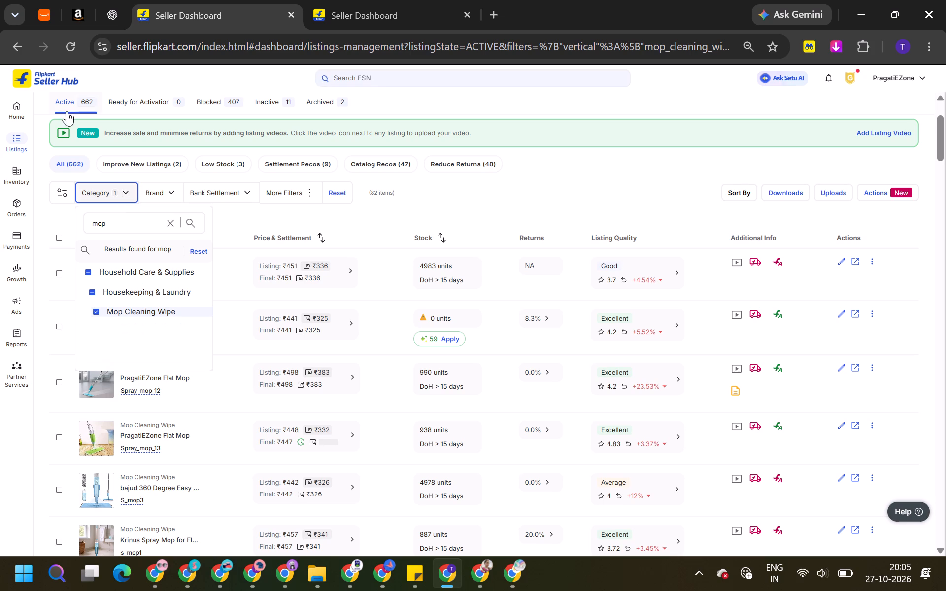
click(80, 48)
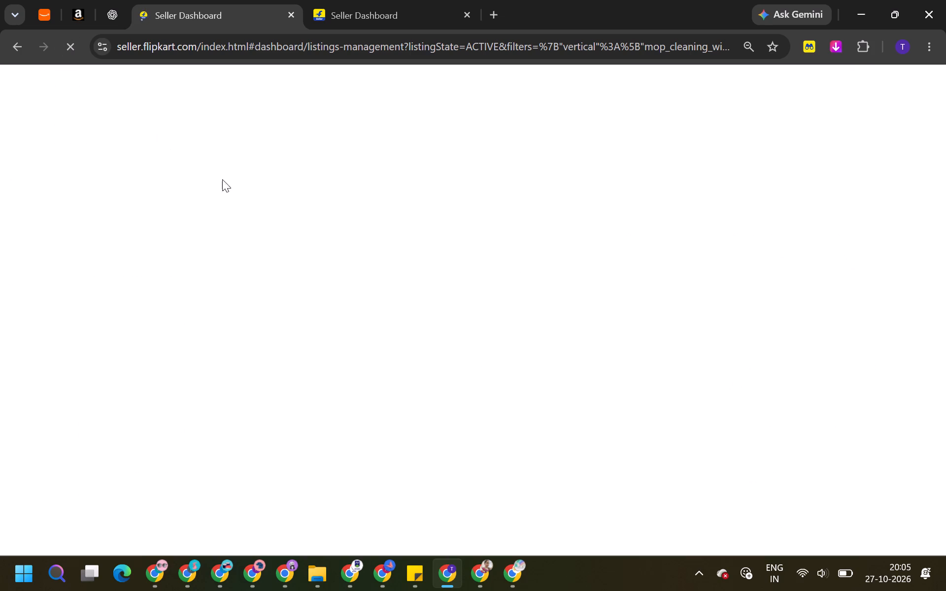
scroll(434, 247, down, 2)
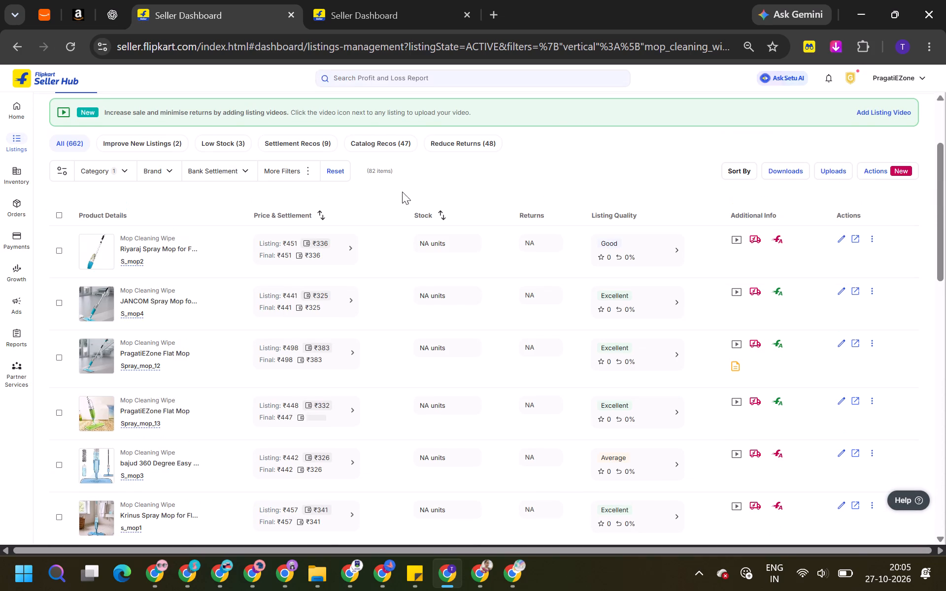
scroll(410, 196, down, 1)
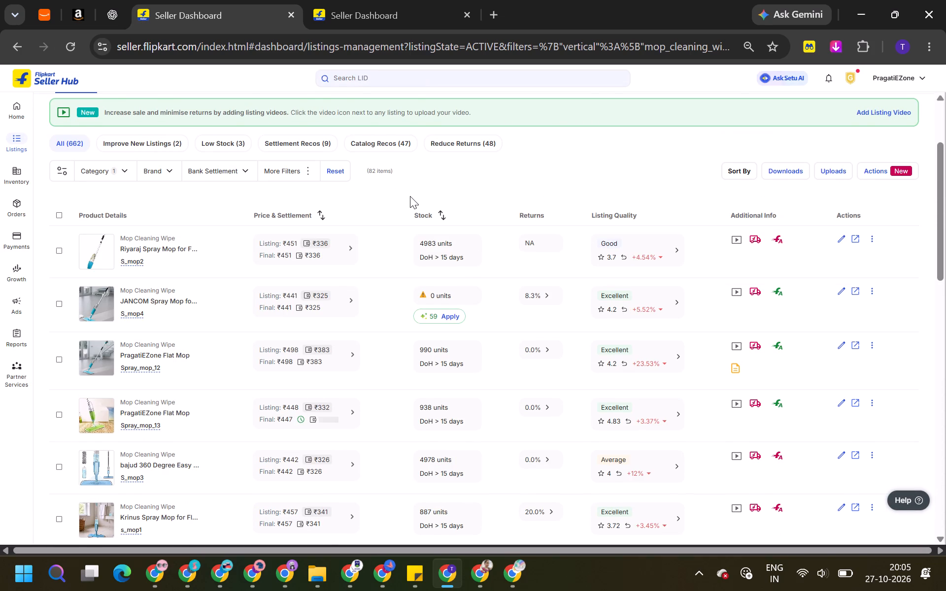
scroll(410, 196, down, 1)
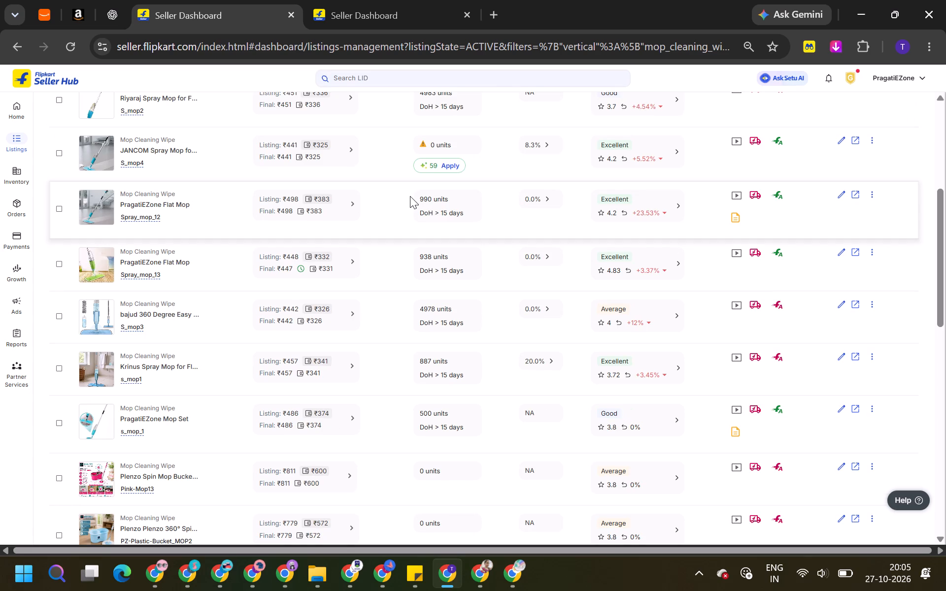